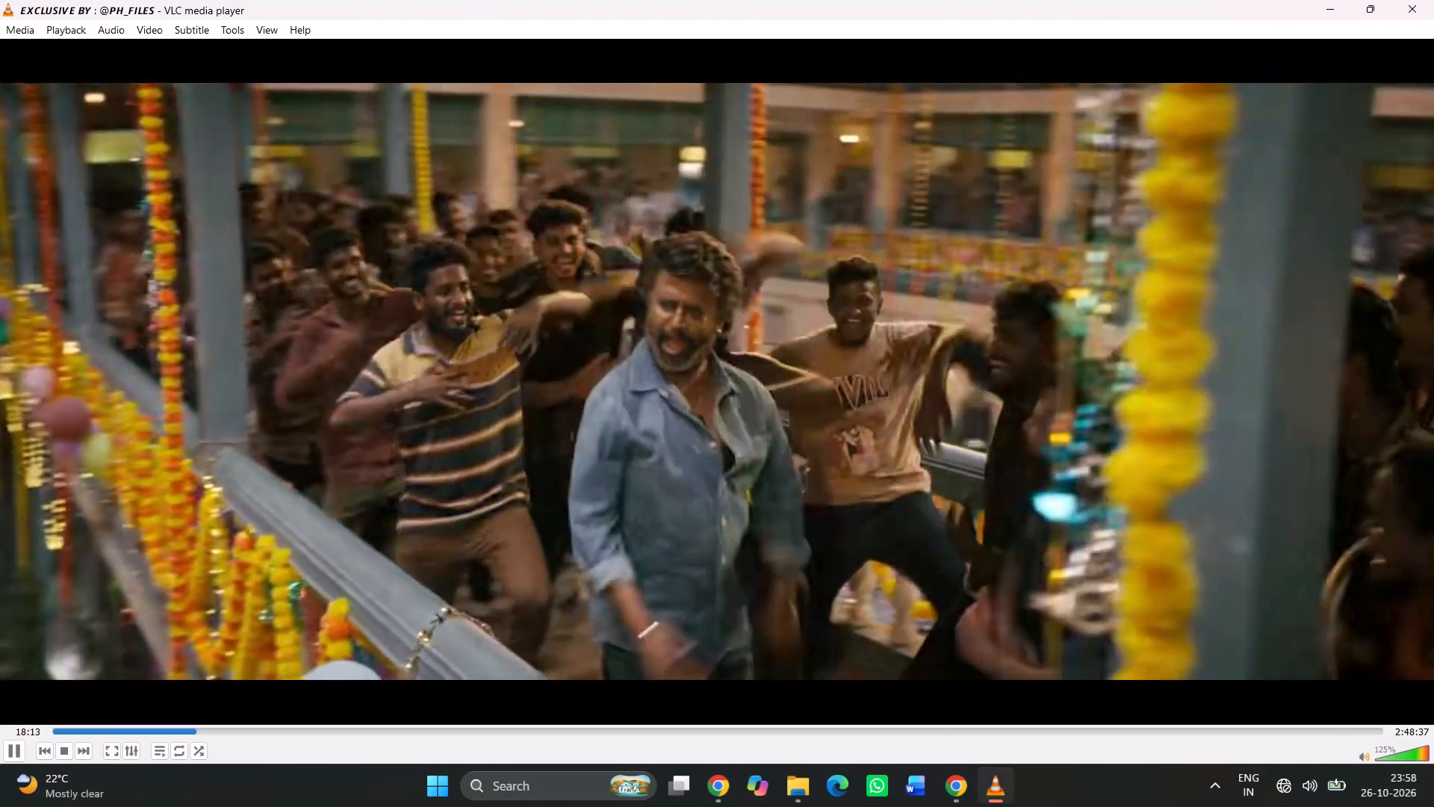
Pause the playing video and close the media player.
{"action": "left_click", "coordinate": [396, 207]}
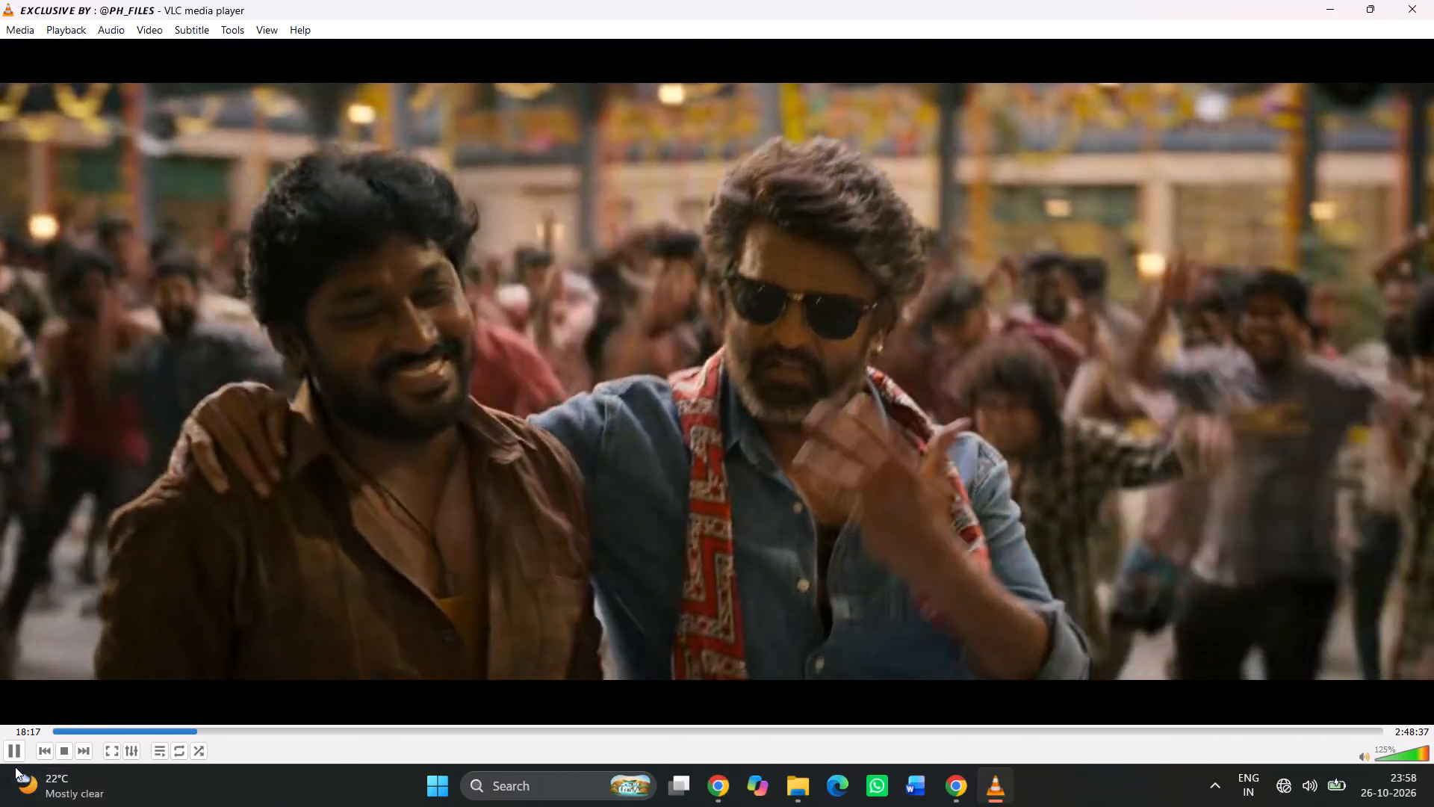
{"action": "left_click", "coordinate": [11, 742]}
{"action": "key", "text": "f"}
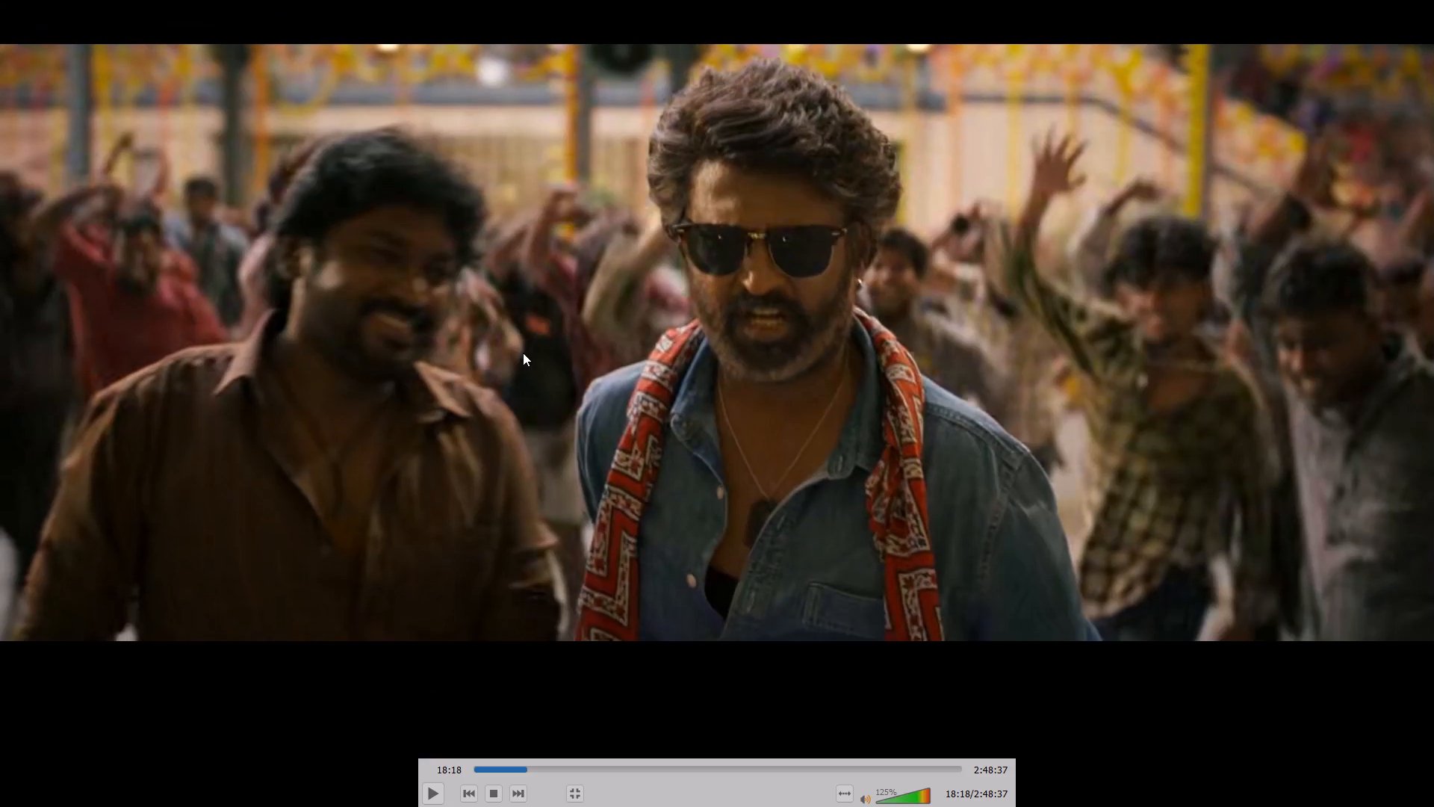
{"action": "key", "text": "f"}
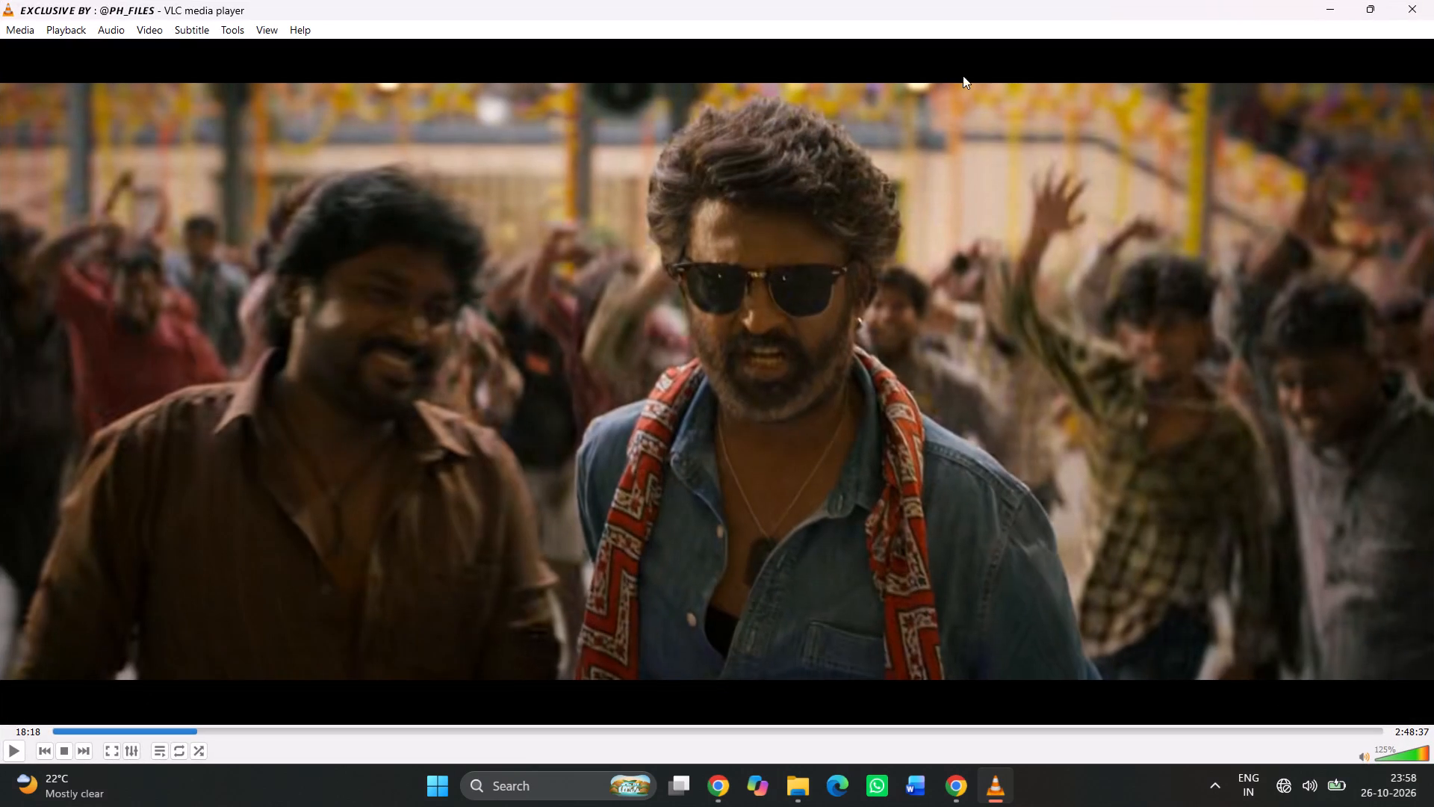
{"action": "left_click", "coordinate": [1409, 16]}
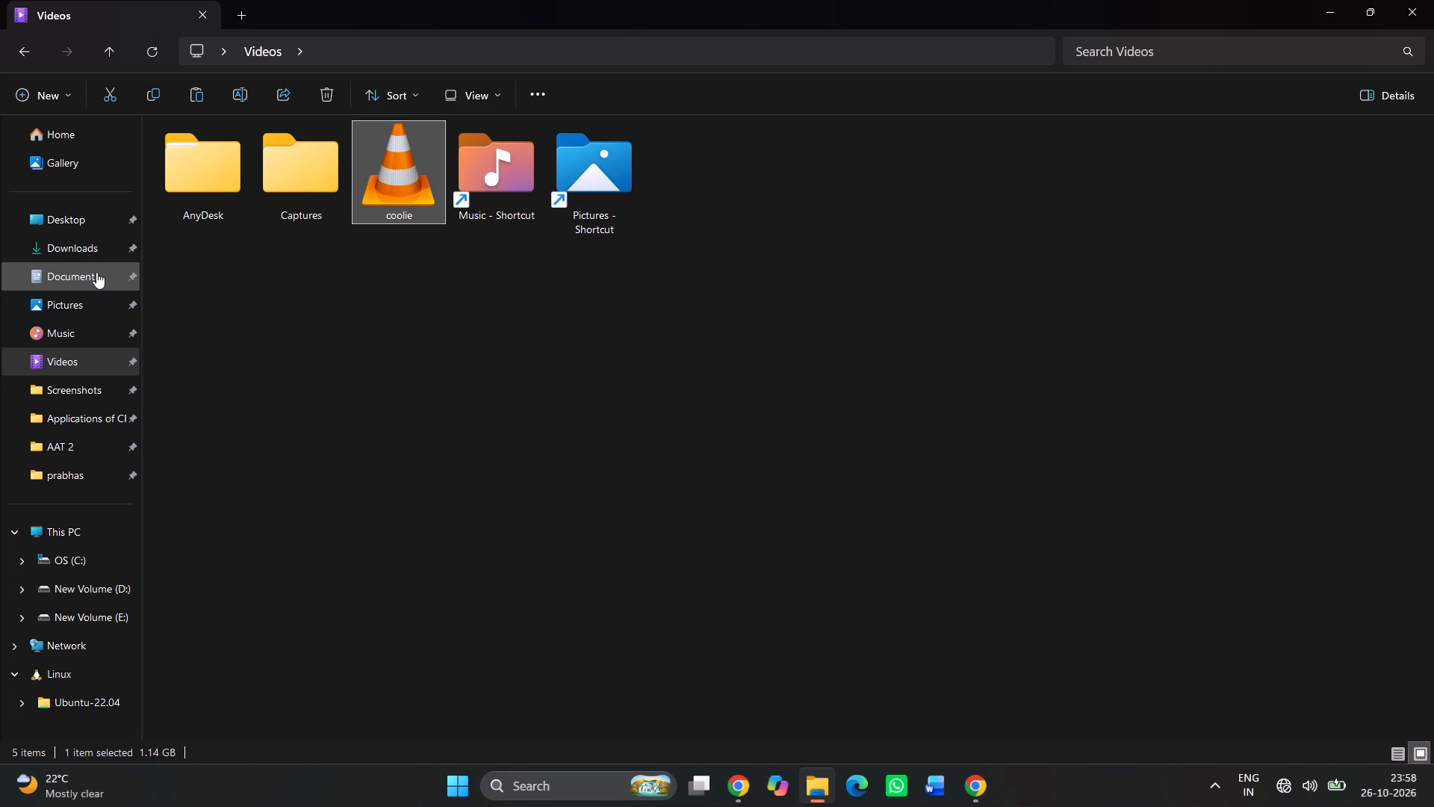
Open the aiae1 presentation from the prabhas folder on the Desktop and enable editing.
{"action": "left_click", "coordinate": [105, 251]}
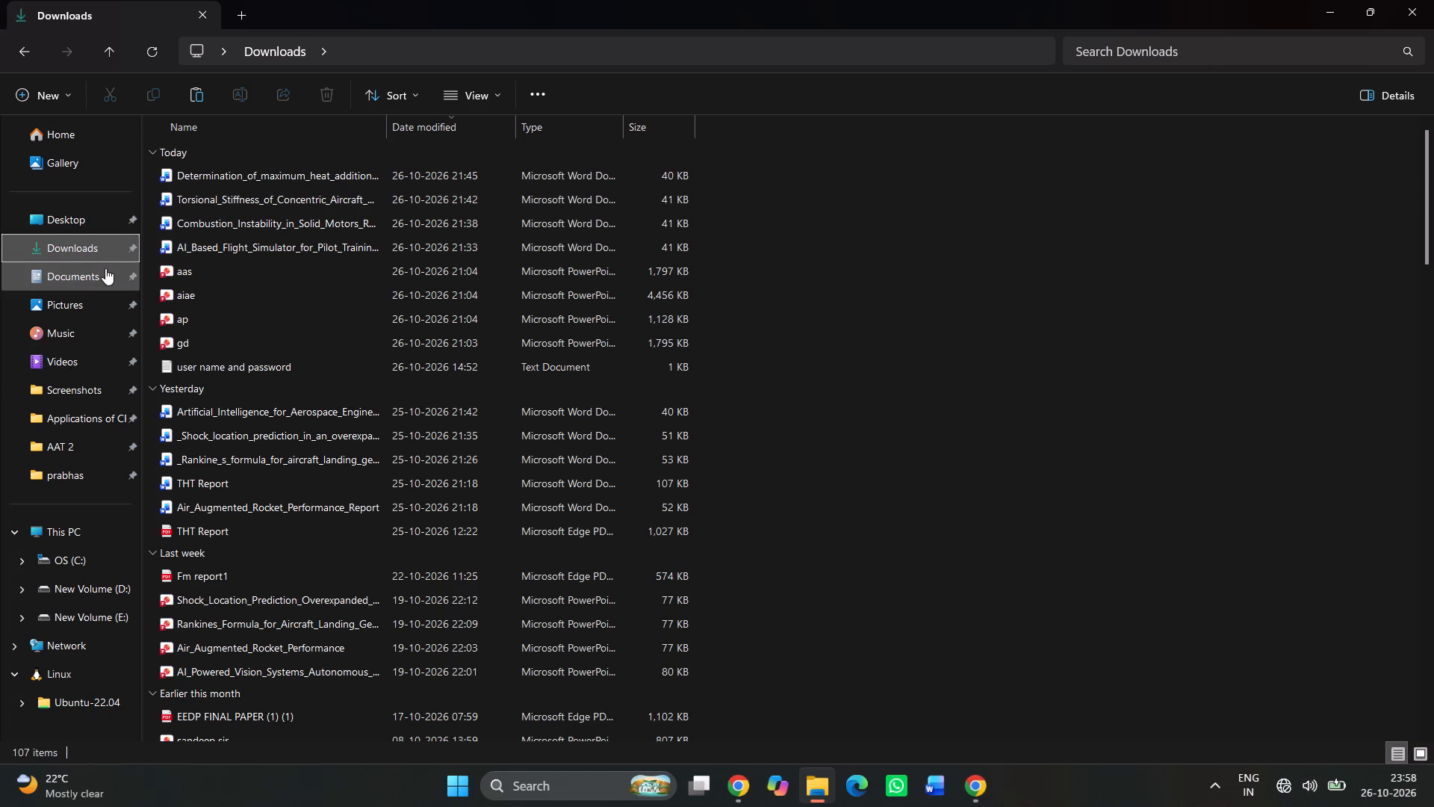
{"action": "left_click", "coordinate": [122, 218]}
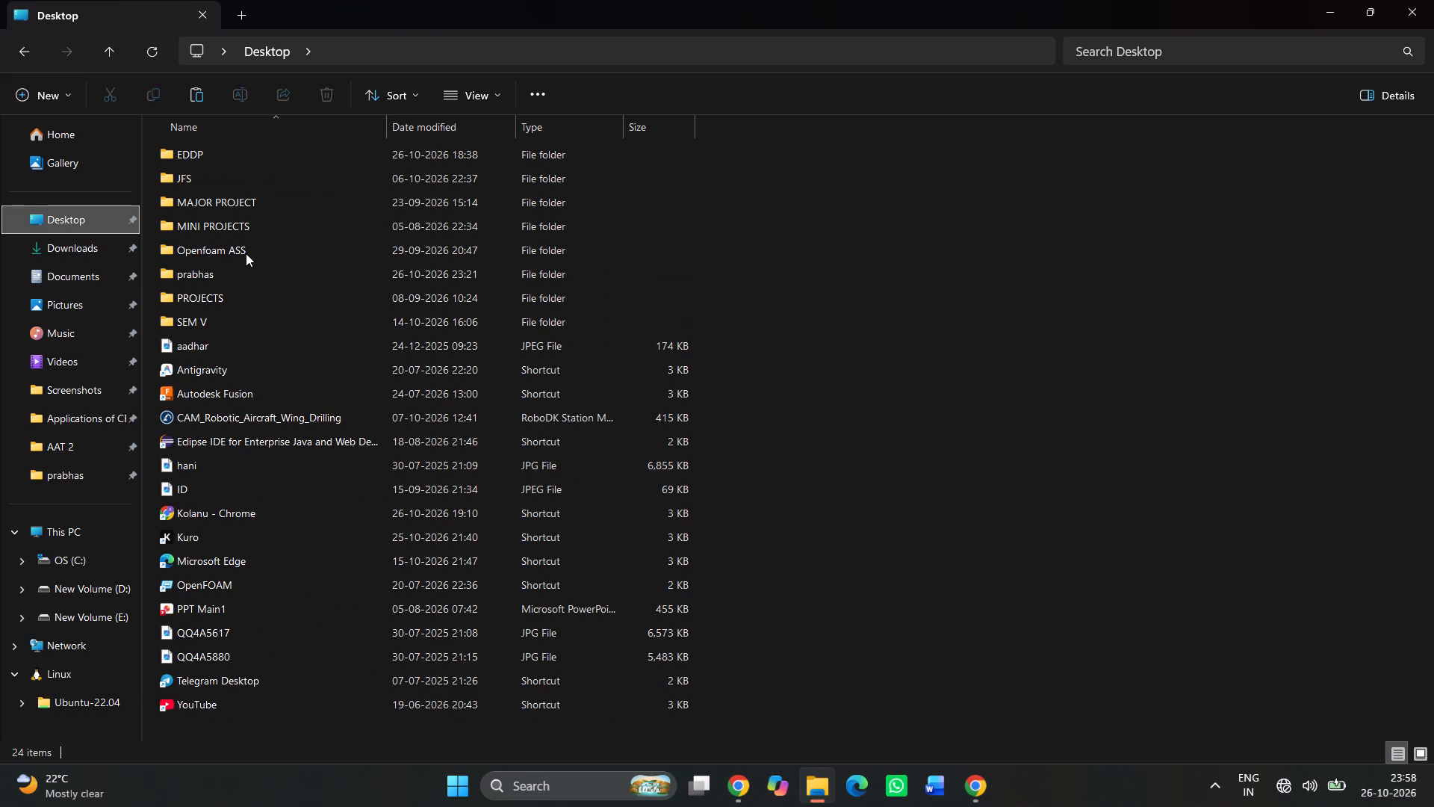
{"action": "double_click", "coordinate": [232, 274]}
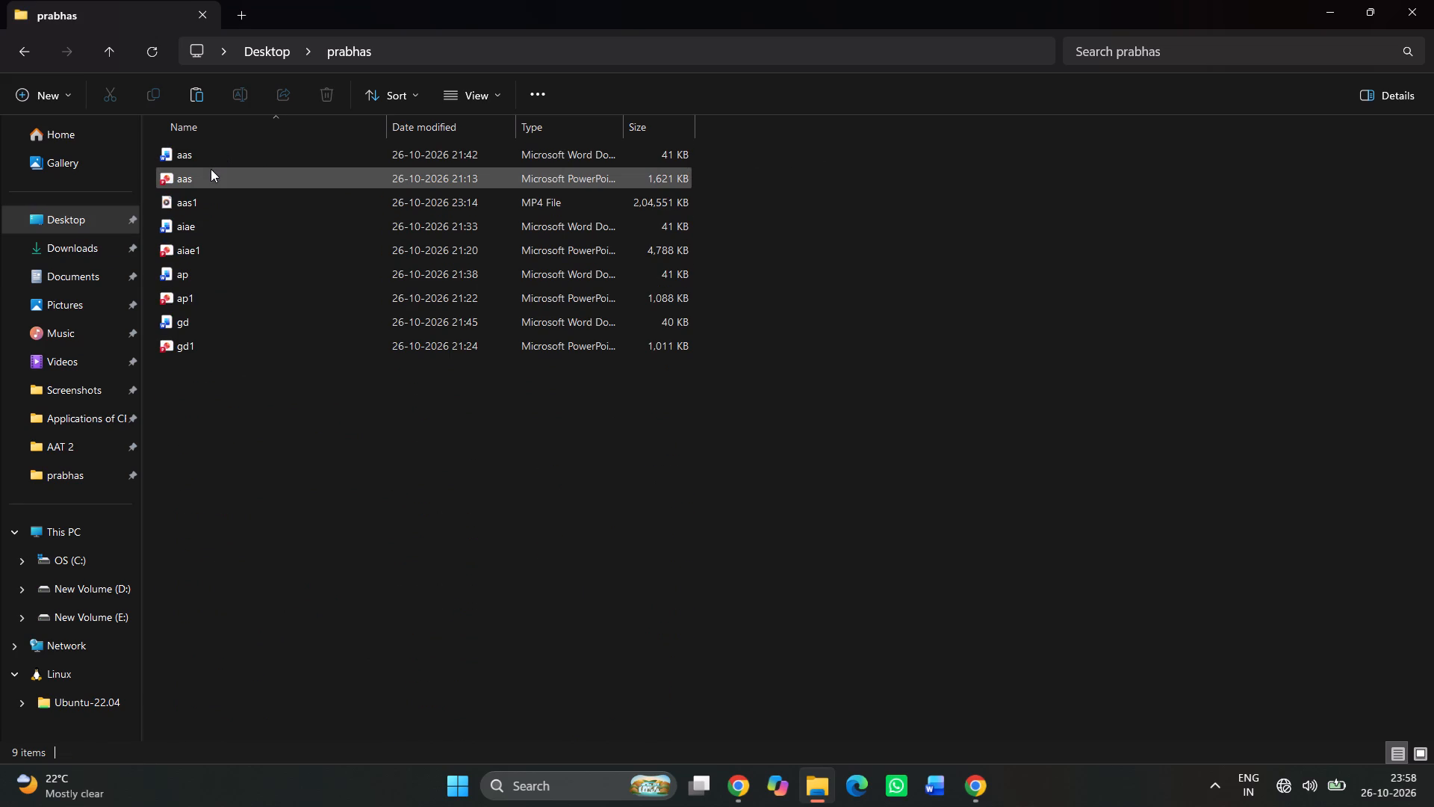
{"action": "double_click", "coordinate": [214, 253]}
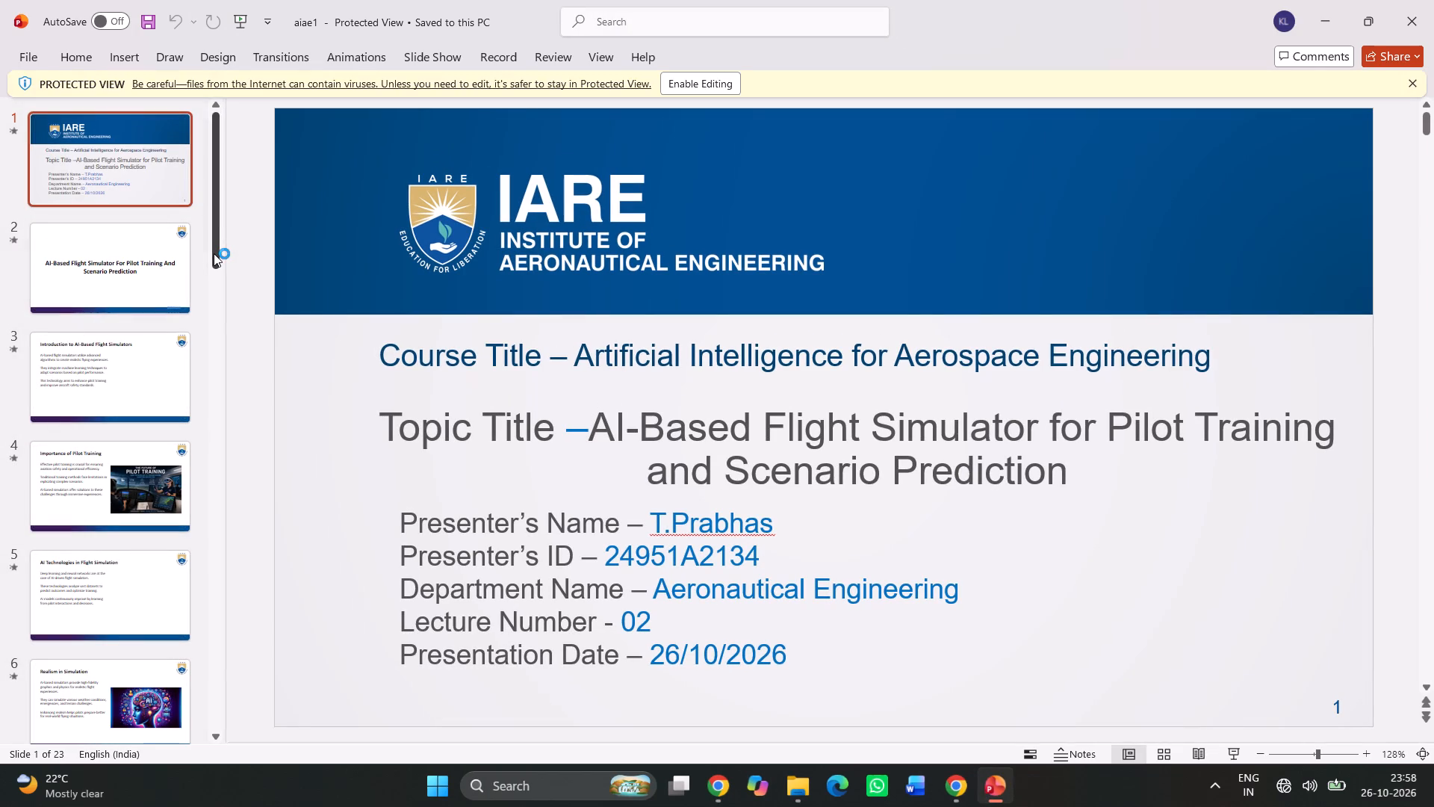
{"action": "left_click", "coordinate": [684, 84]}
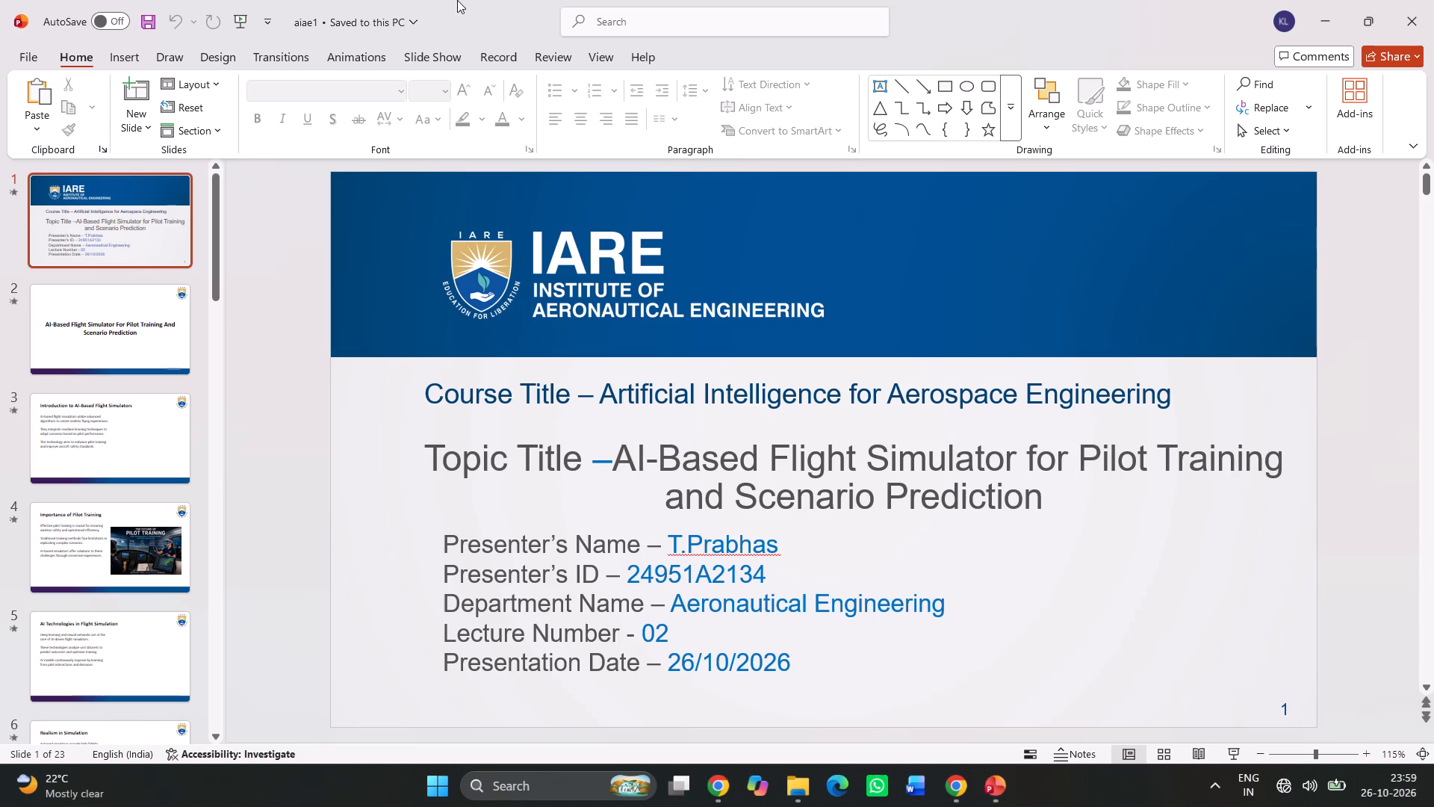
Open the presentation's recording view from the beginning.
{"action": "left_click", "coordinate": [226, 55]}
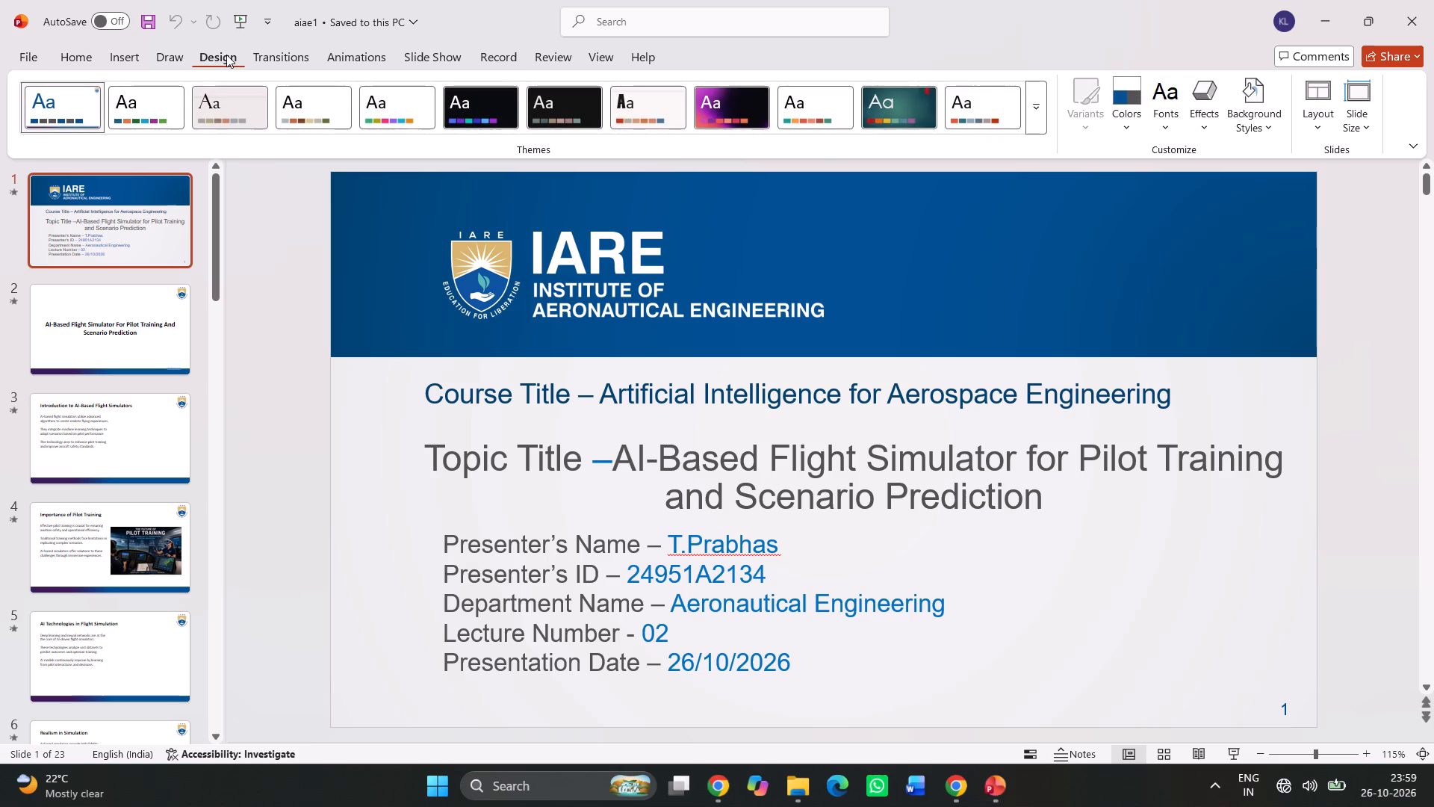
{"action": "left_click", "coordinate": [438, 50]}
{"action": "left_click", "coordinate": [519, 53]}
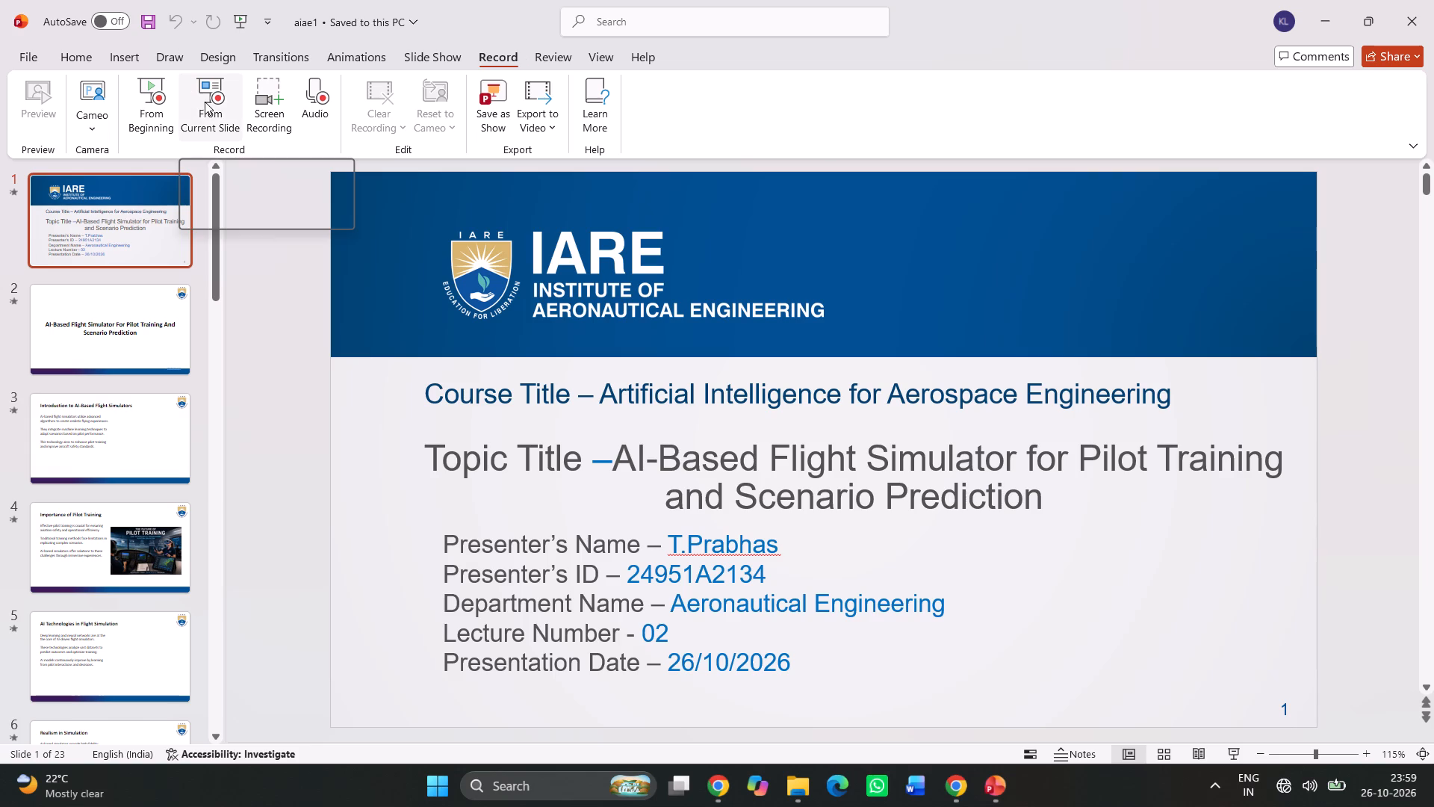
{"action": "left_click", "coordinate": [156, 103]}
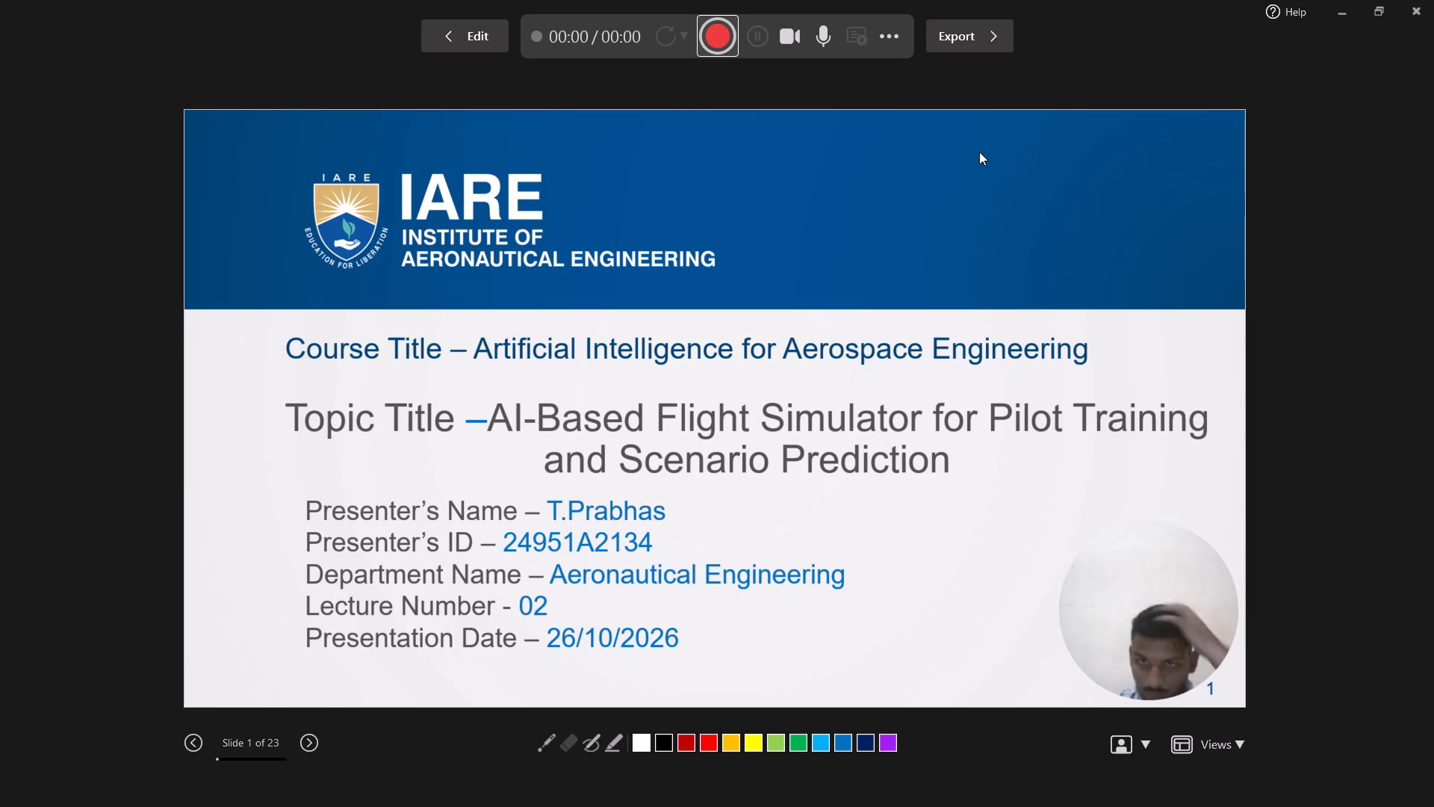
Start recording the presentation on the title slide and advance to slide 3, "Introduction to AI-Based Flight Simulators".
{"action": "left_click", "coordinate": [722, 37]}
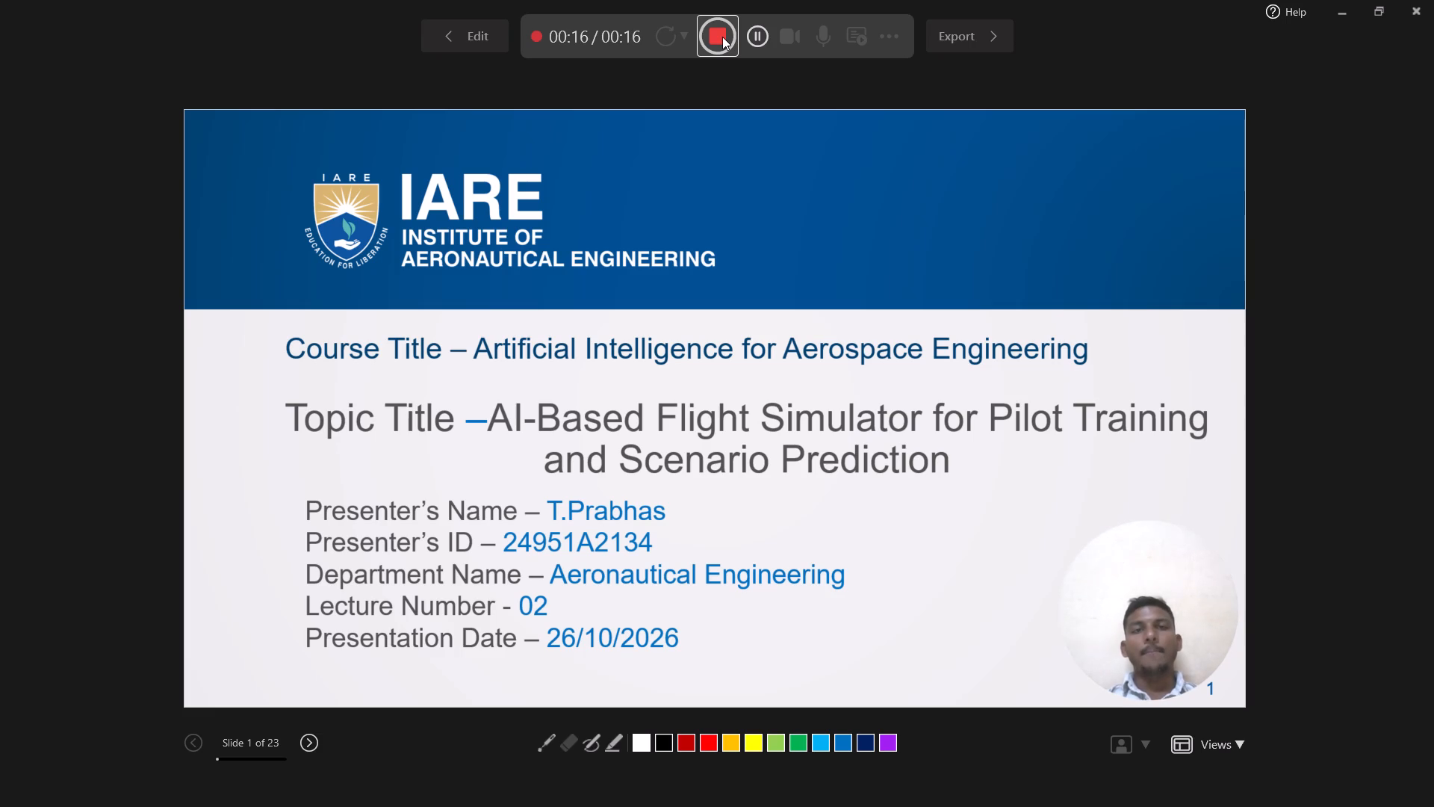
{"action": "key", "text": "Right"}
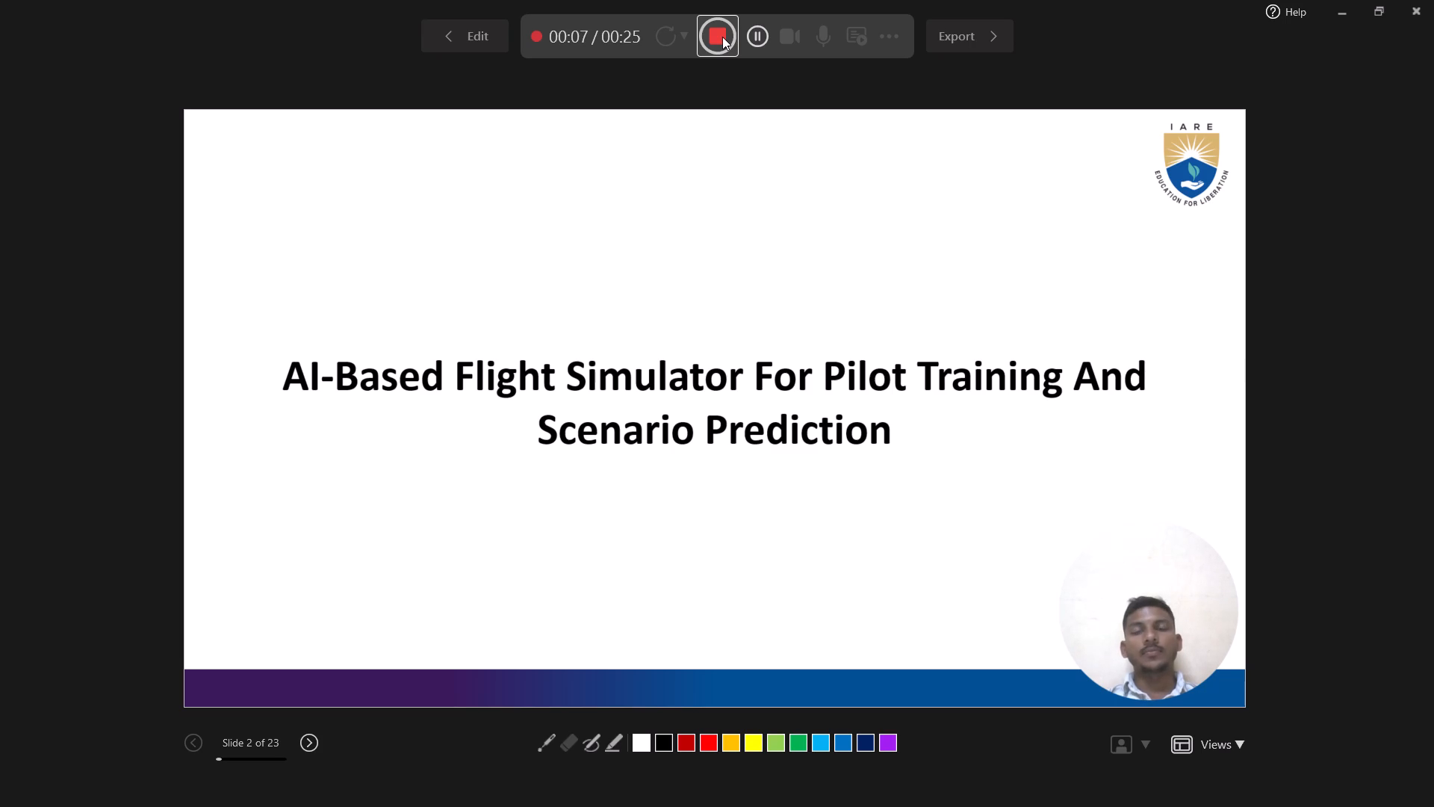
{"action": "key", "text": "Right"}
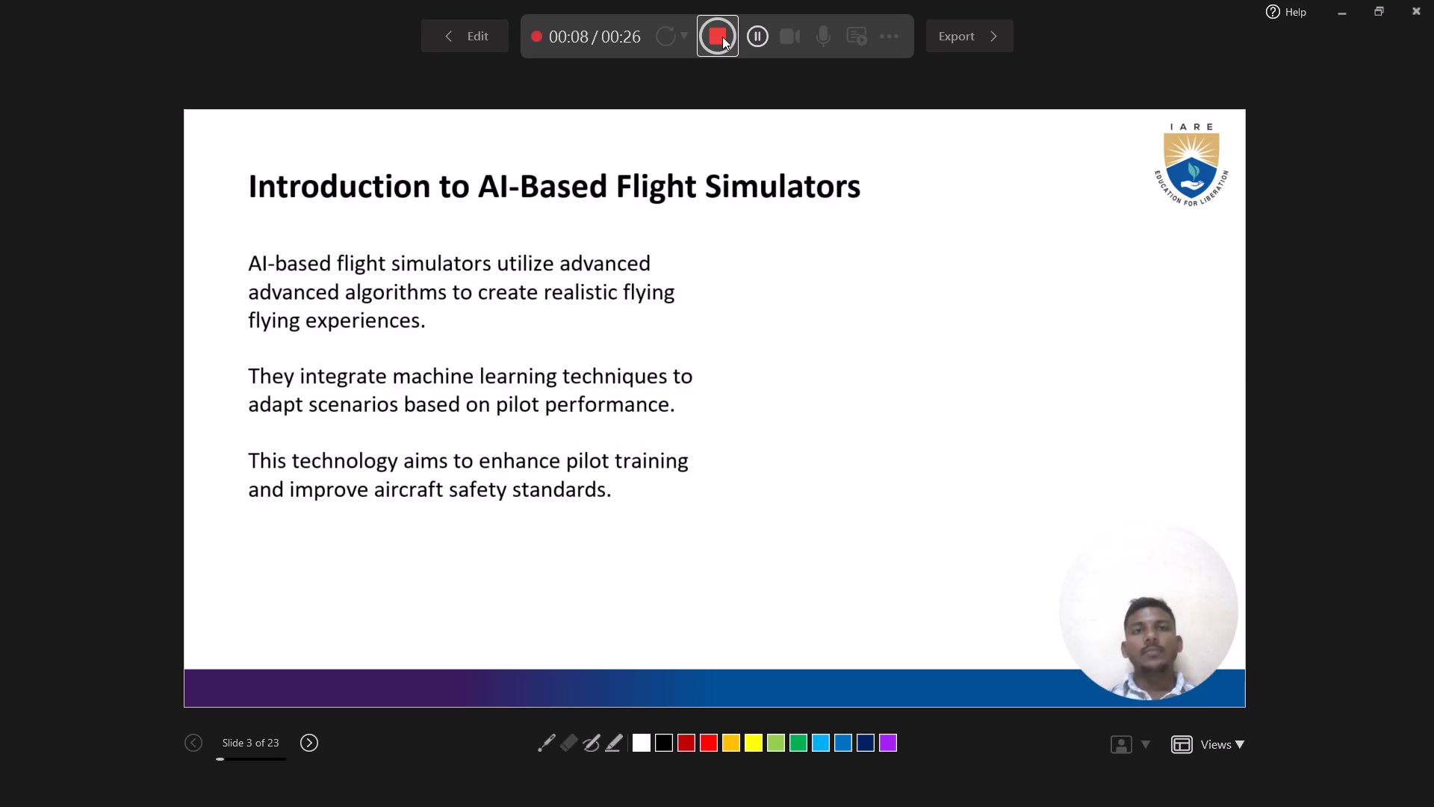
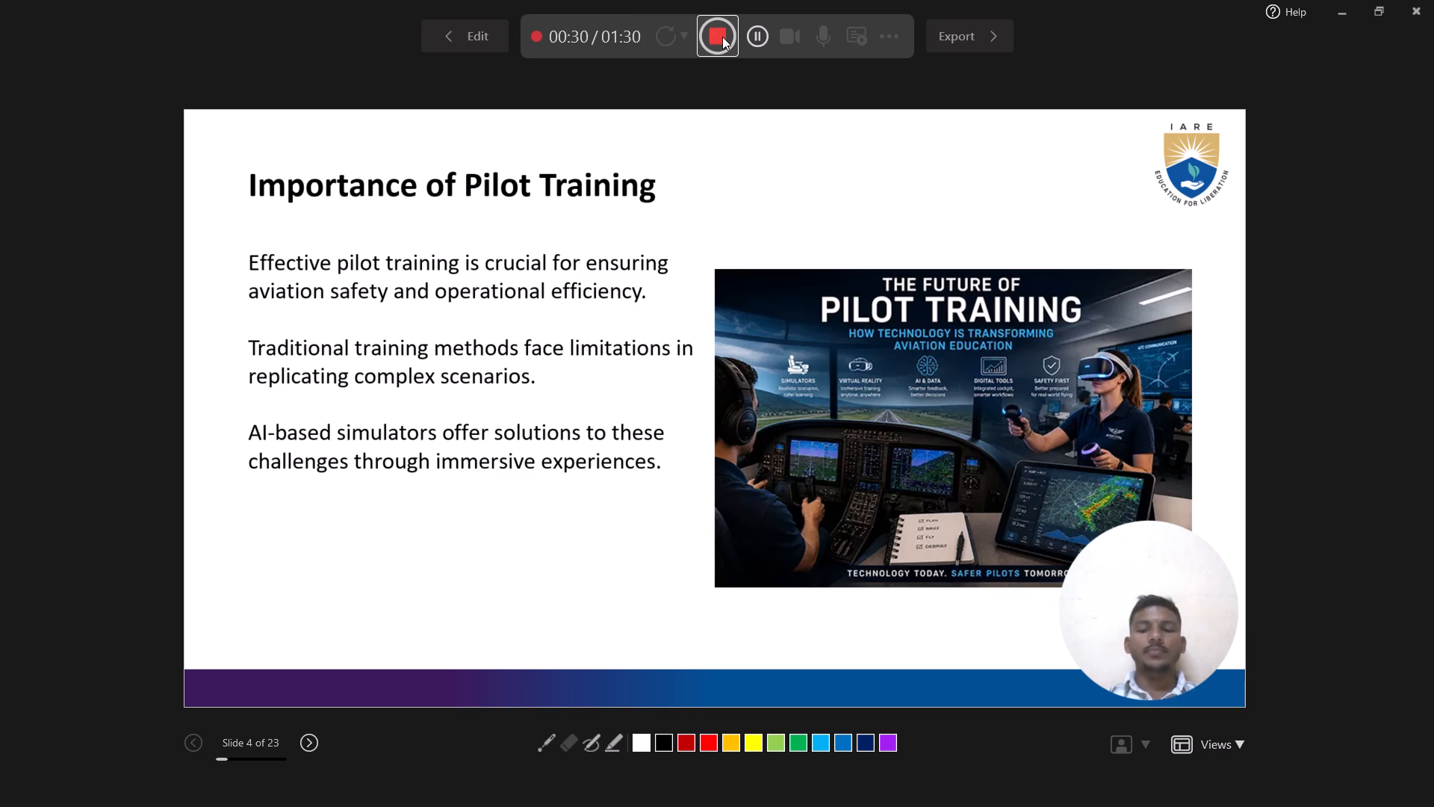
Record narration for slides 4 to 7, "Importance of Pilot Training" through "Scenario Customization", and advance to slide 8, "Data-Driven Insights".
{"action": "key", "text": "Right"}
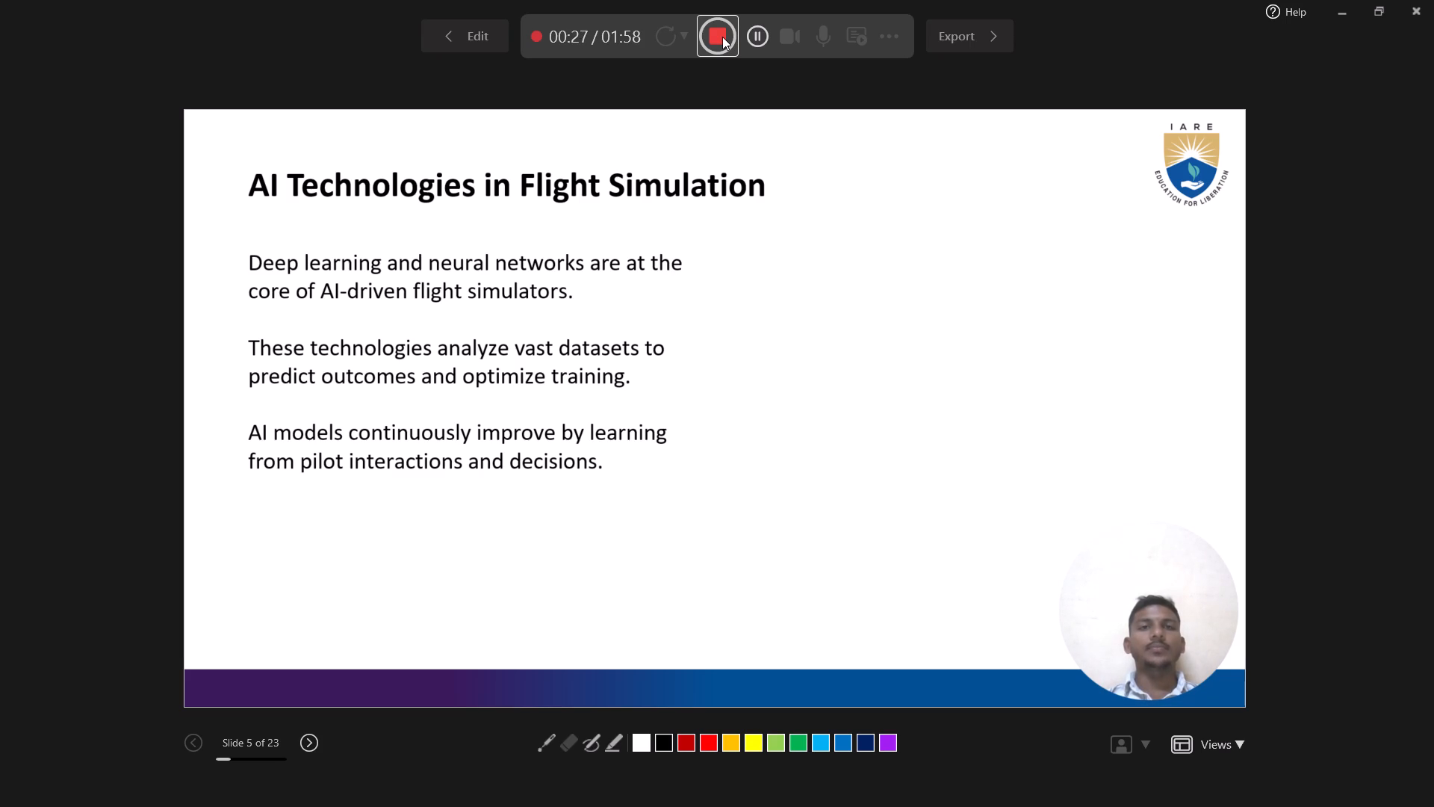
{"action": "key", "text": "Right"}
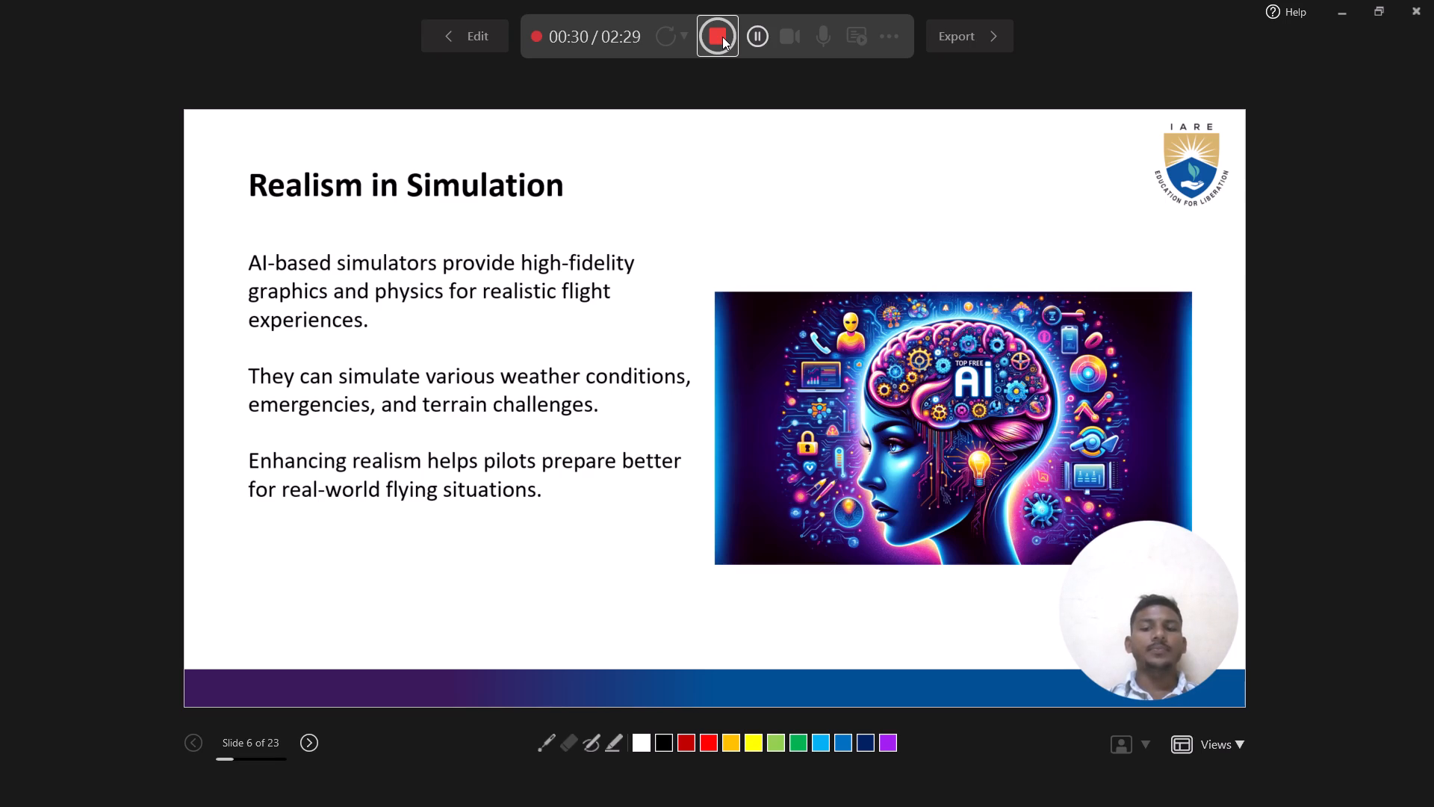
{"action": "key", "text": "Right"}
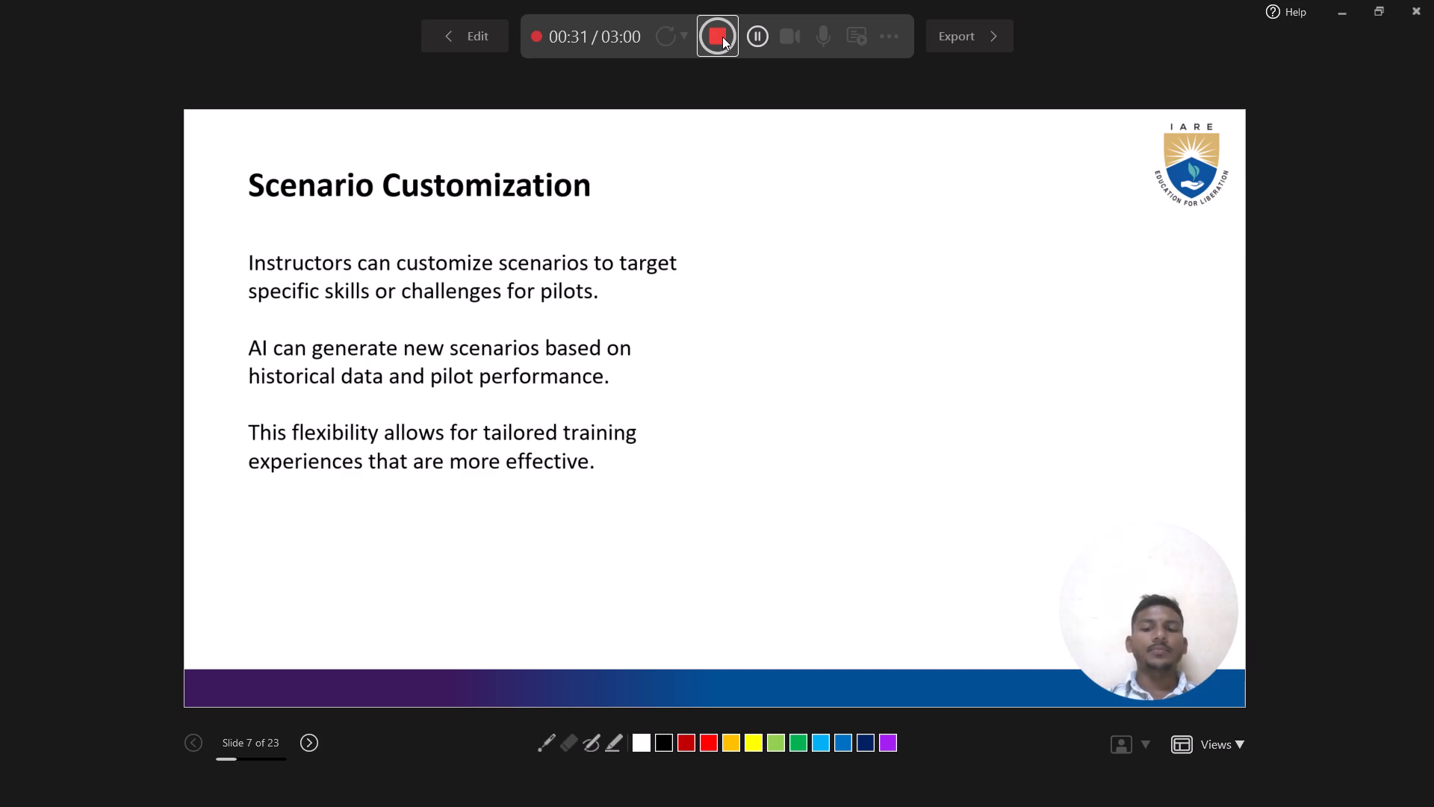
{"action": "key", "text": "Right"}
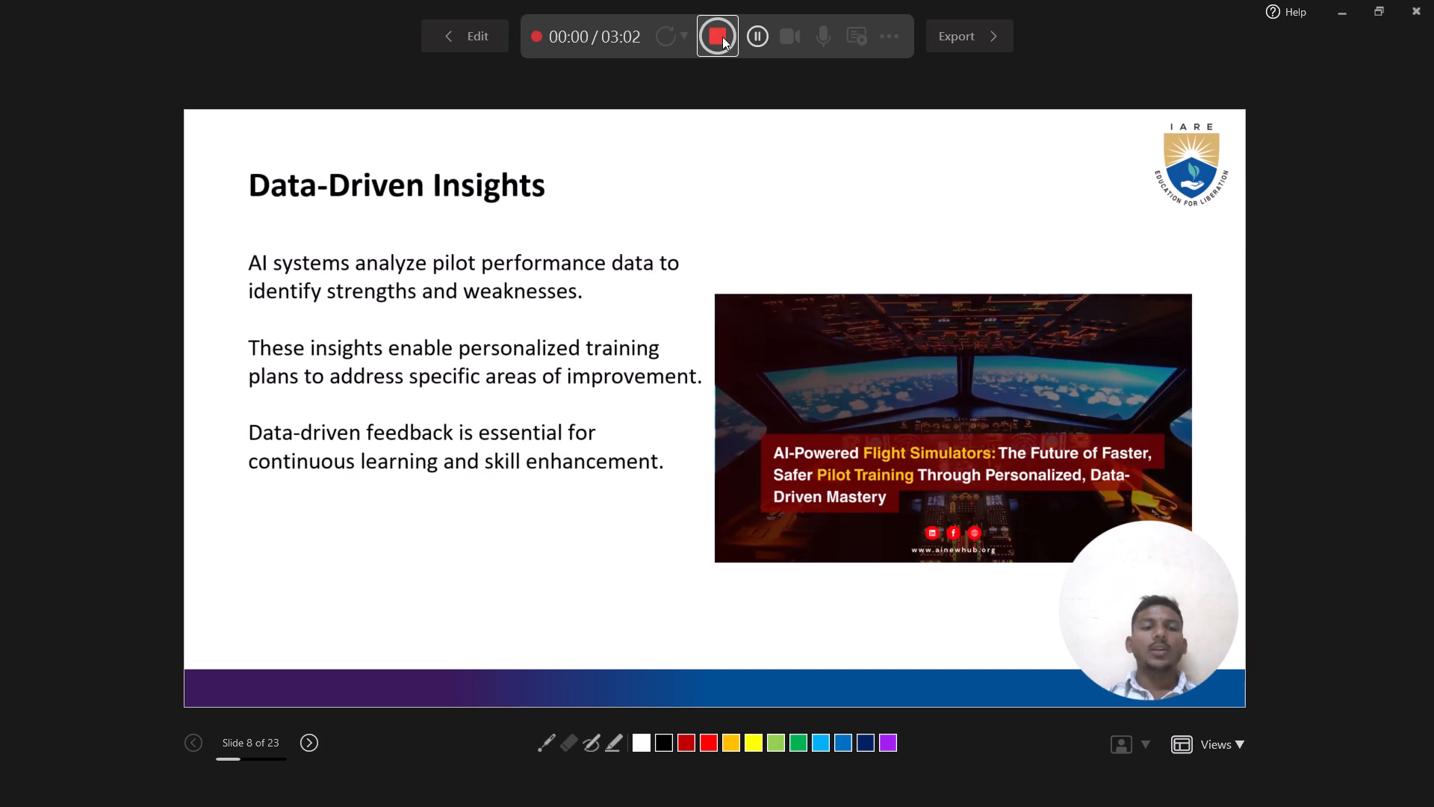
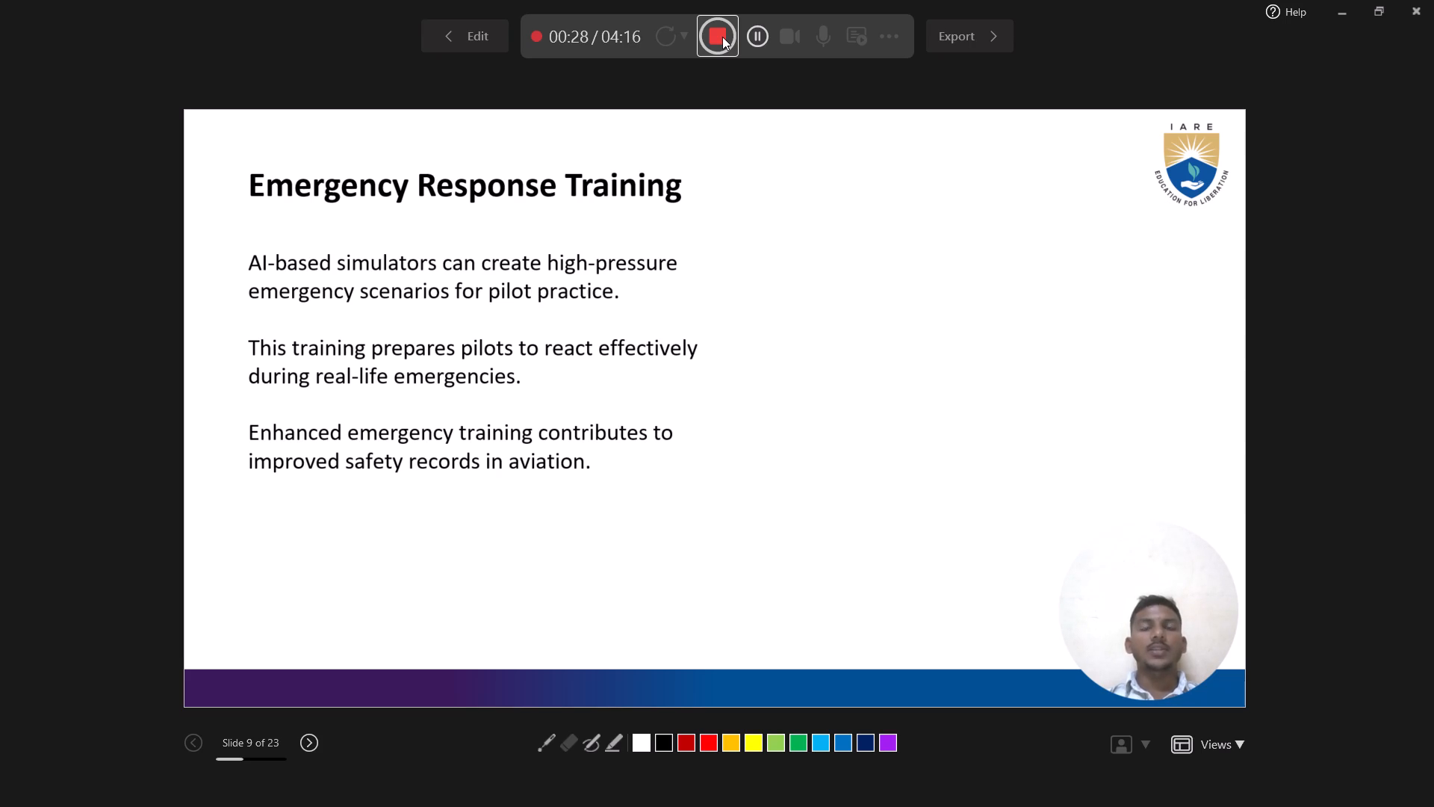
Finish narrating the "Emergency Response Training" slide and advance the recording to the "Cost-Effectiveness" slide.
{"action": "key", "text": "Right"}
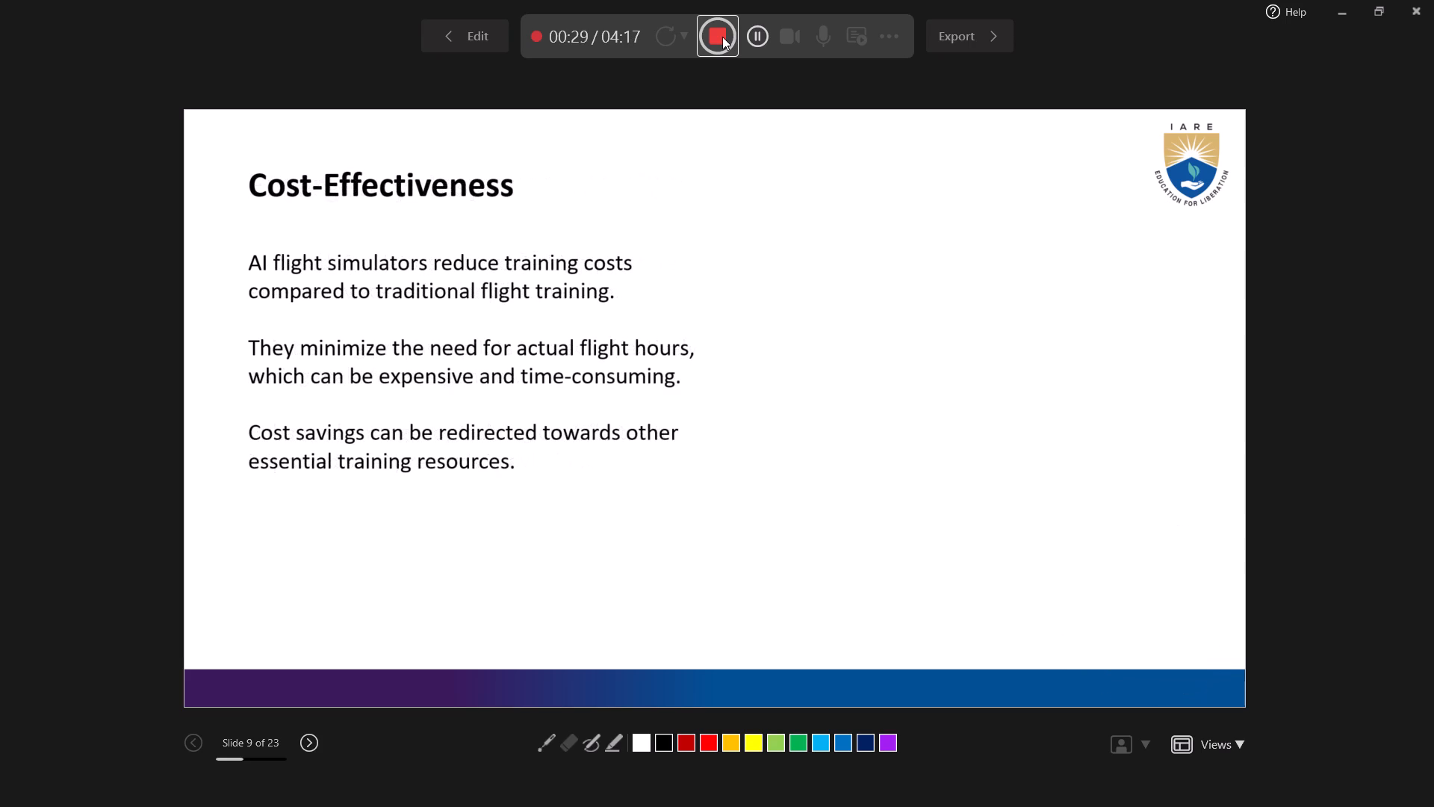
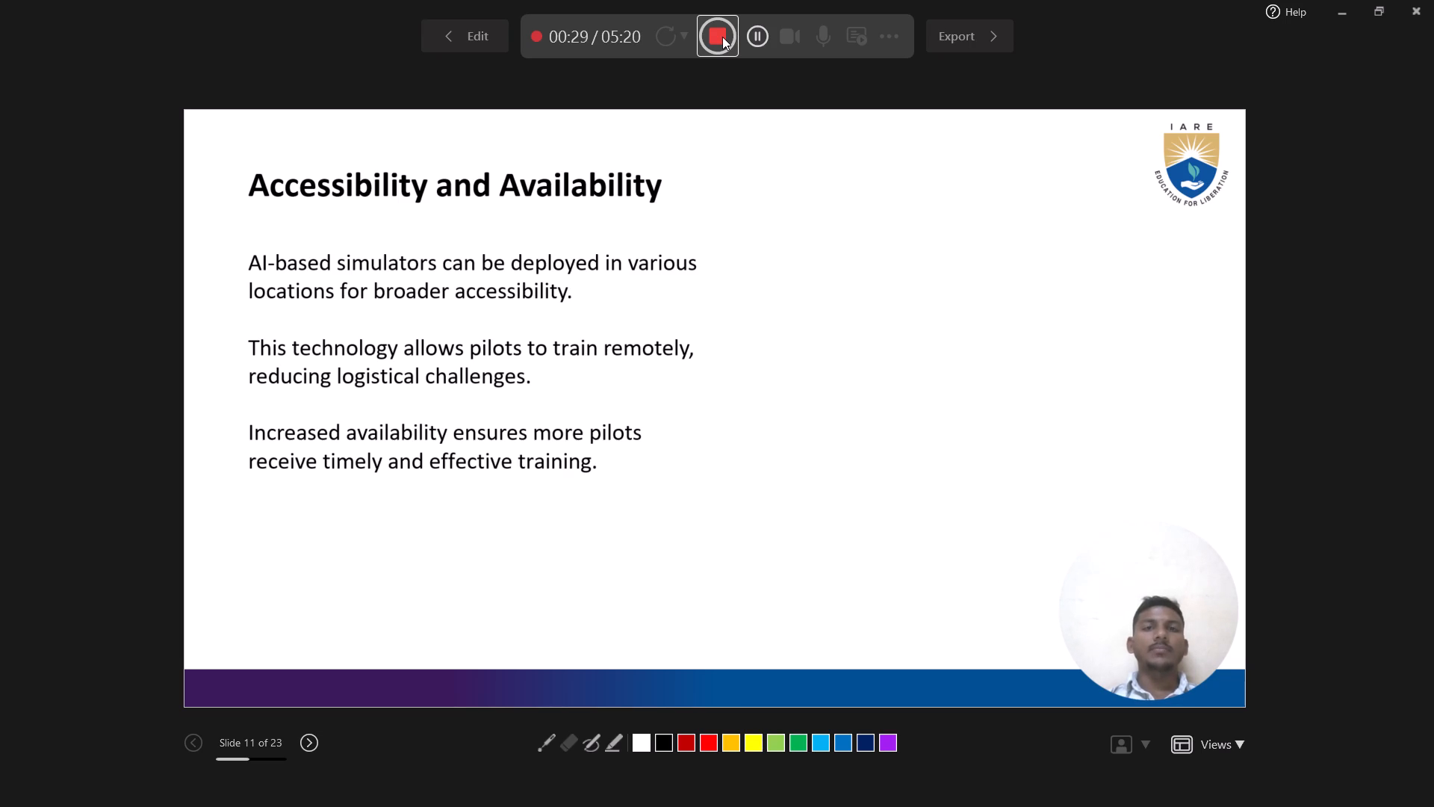
Finish narrating the "Accessibility and Availability" slide and advance the recording to the "Integration with Virtual Reality (VR)" slide.
{"action": "key", "text": "Right"}
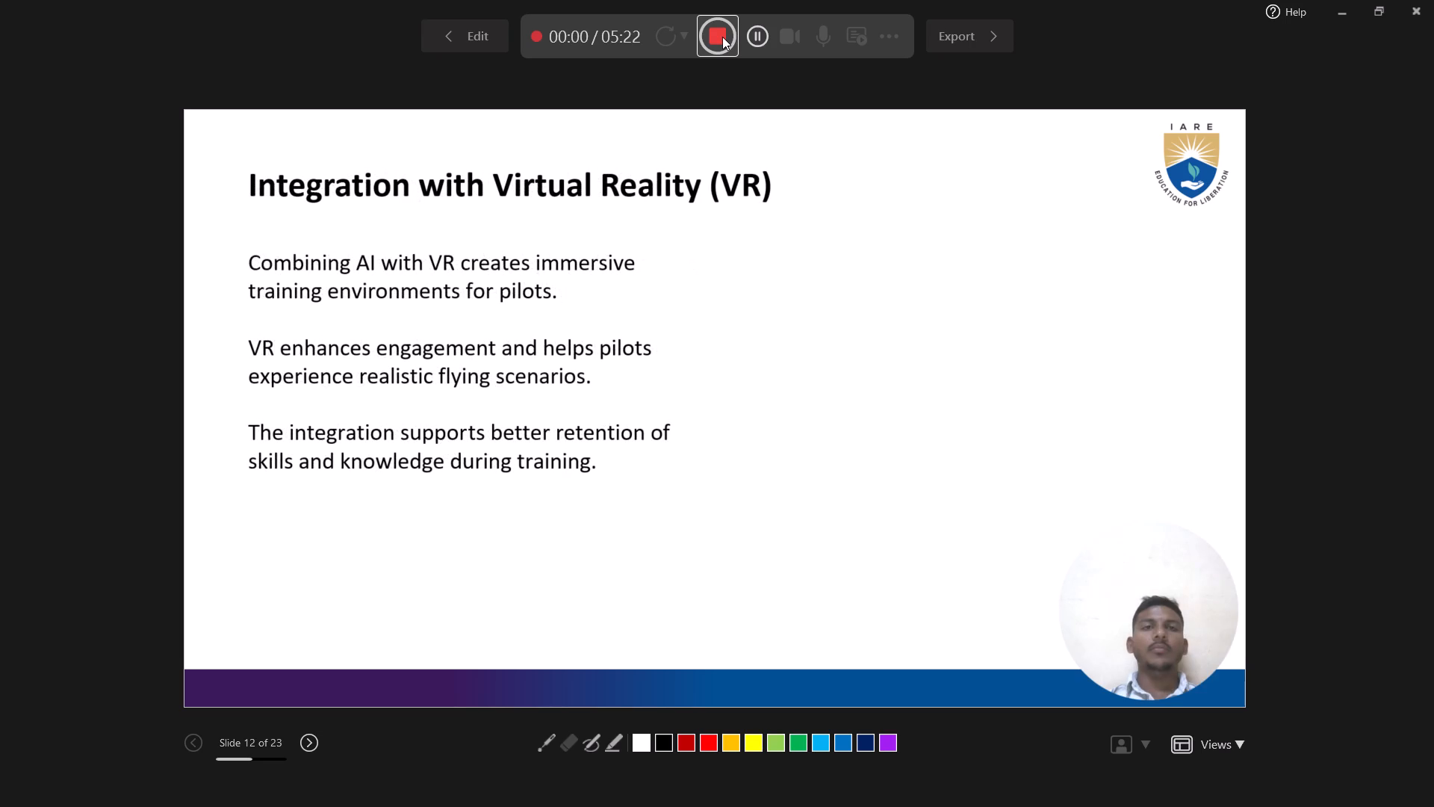
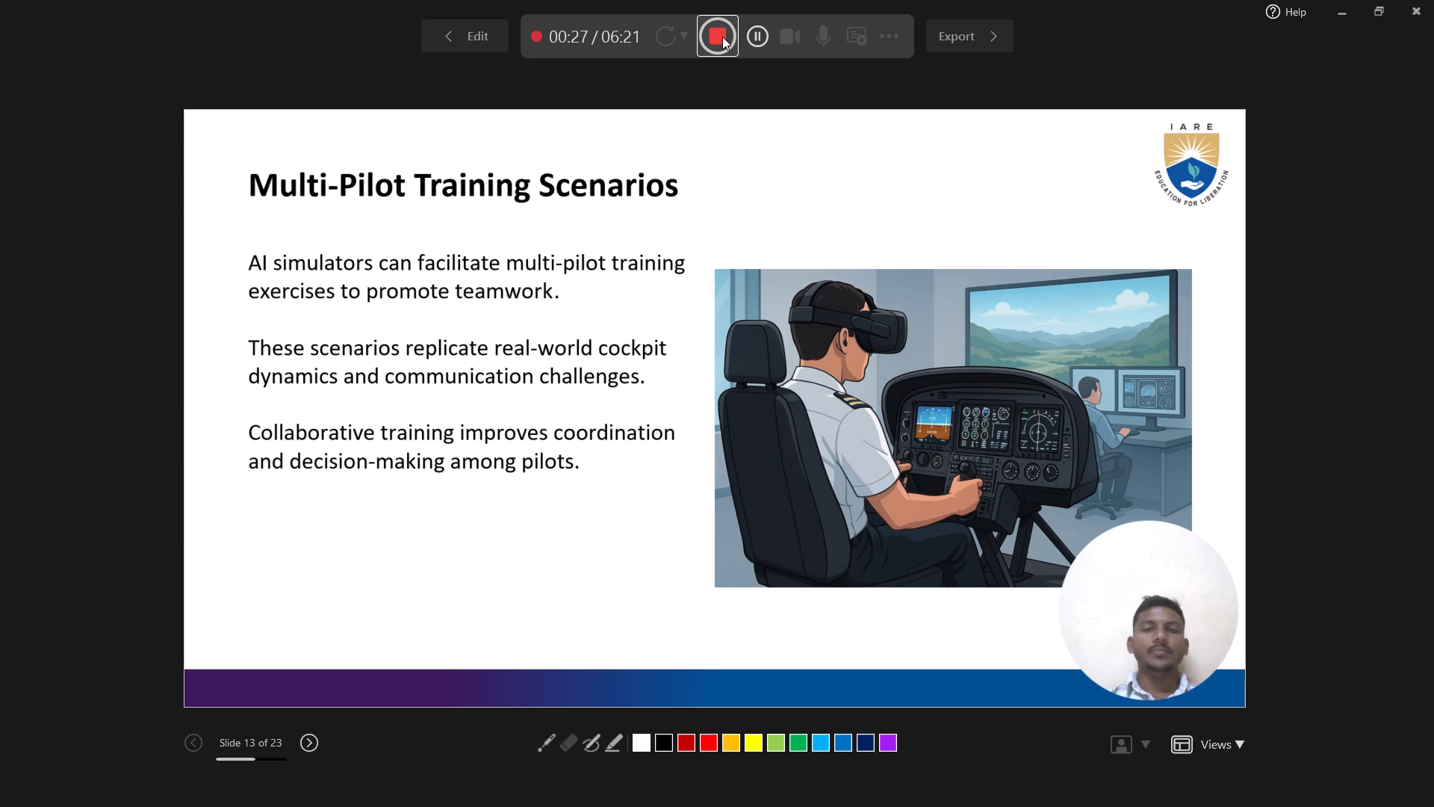
Finish narrating the "Multi-Pilot Training Scenarios" slide and advance the recording to the "Scenario Prediction Capabilities" slide.
{"action": "key", "text": "Right"}
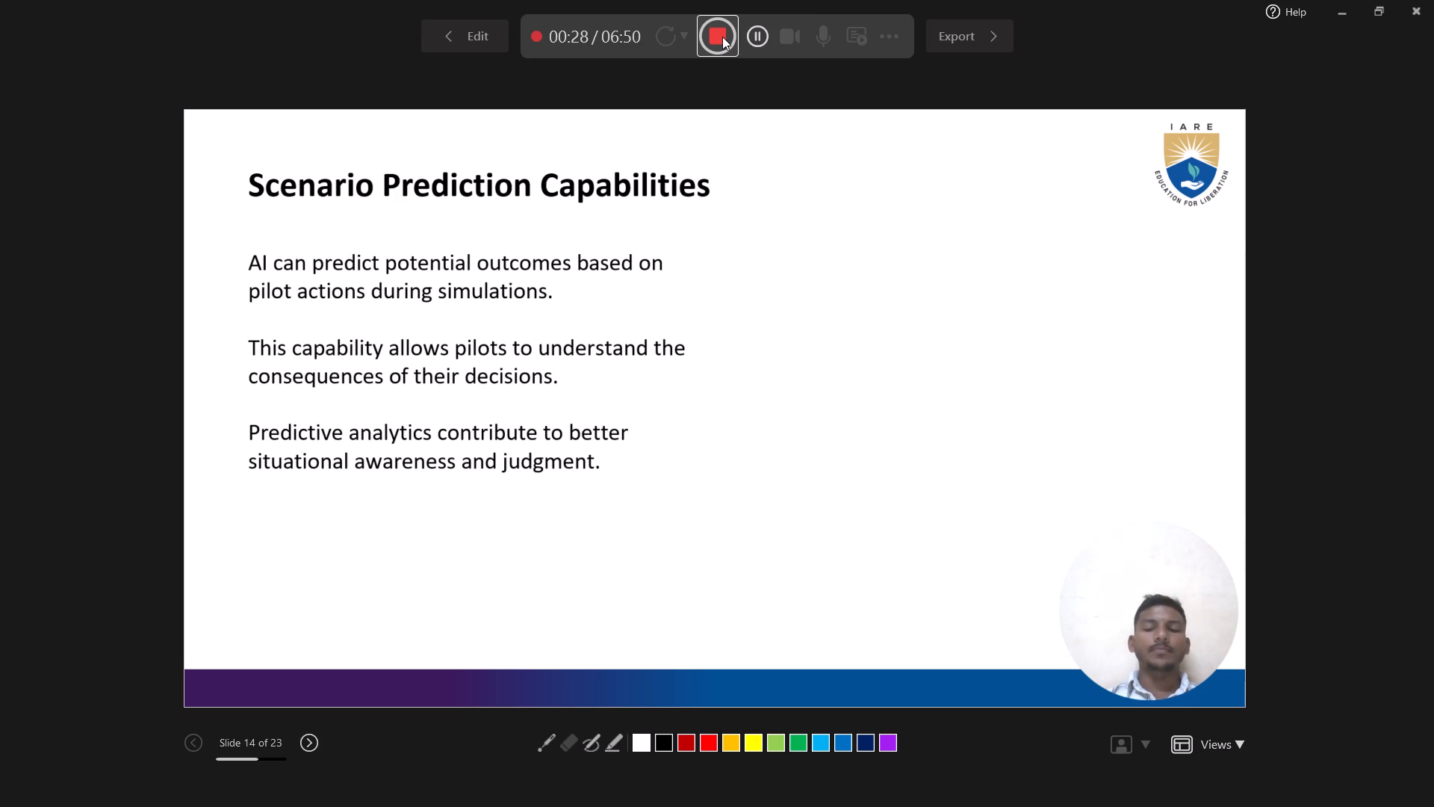
Narrate the "Scenario Prediction Capabilities" slide and advance the recording to the "Feedback and Assessment Tools" slide.
{"action": "key", "text": "Right"}
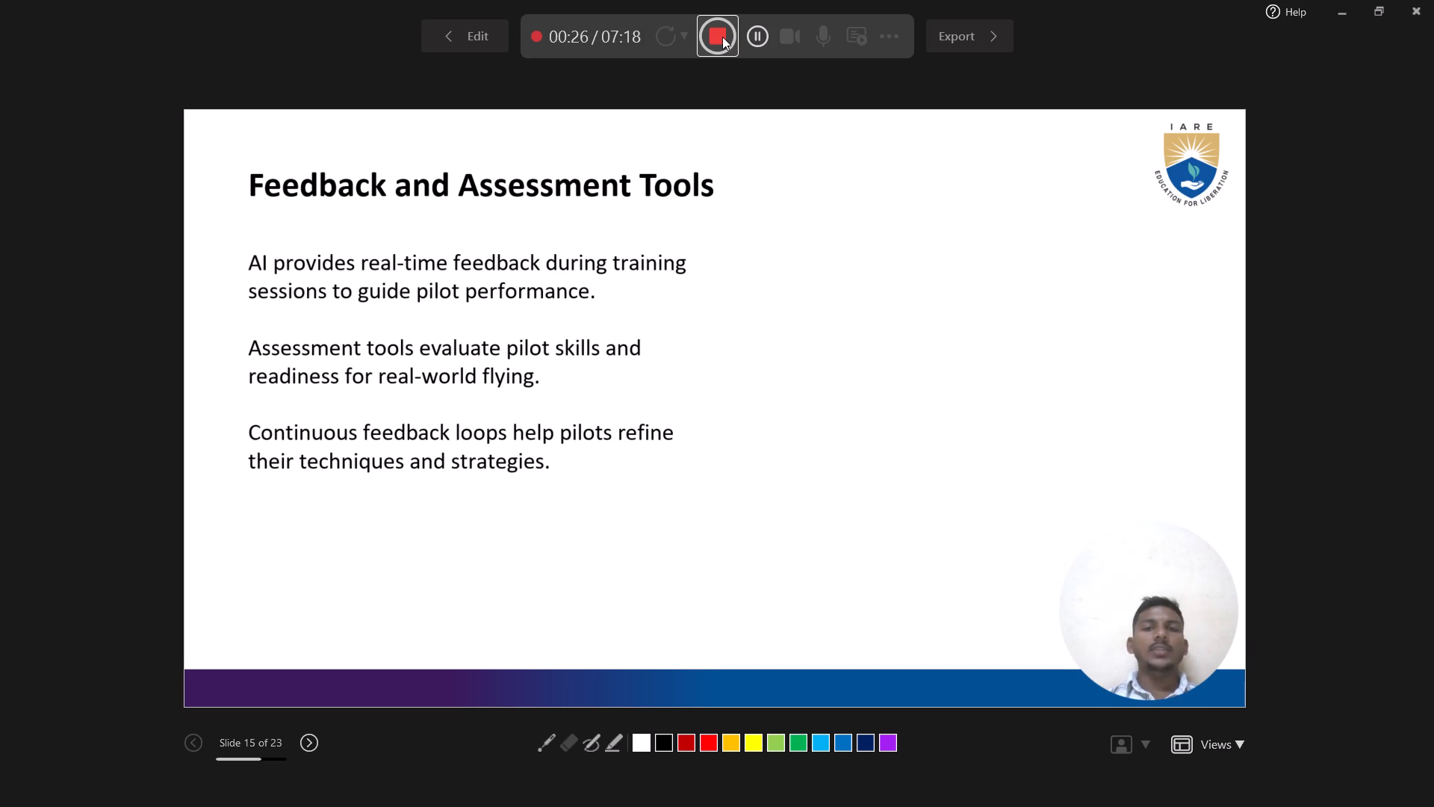
Narrate the "Feedback and Assessment Tools" slide and advance the recording to the "Regulatory Compliance and Standards" slide.
{"action": "key", "text": "Right"}
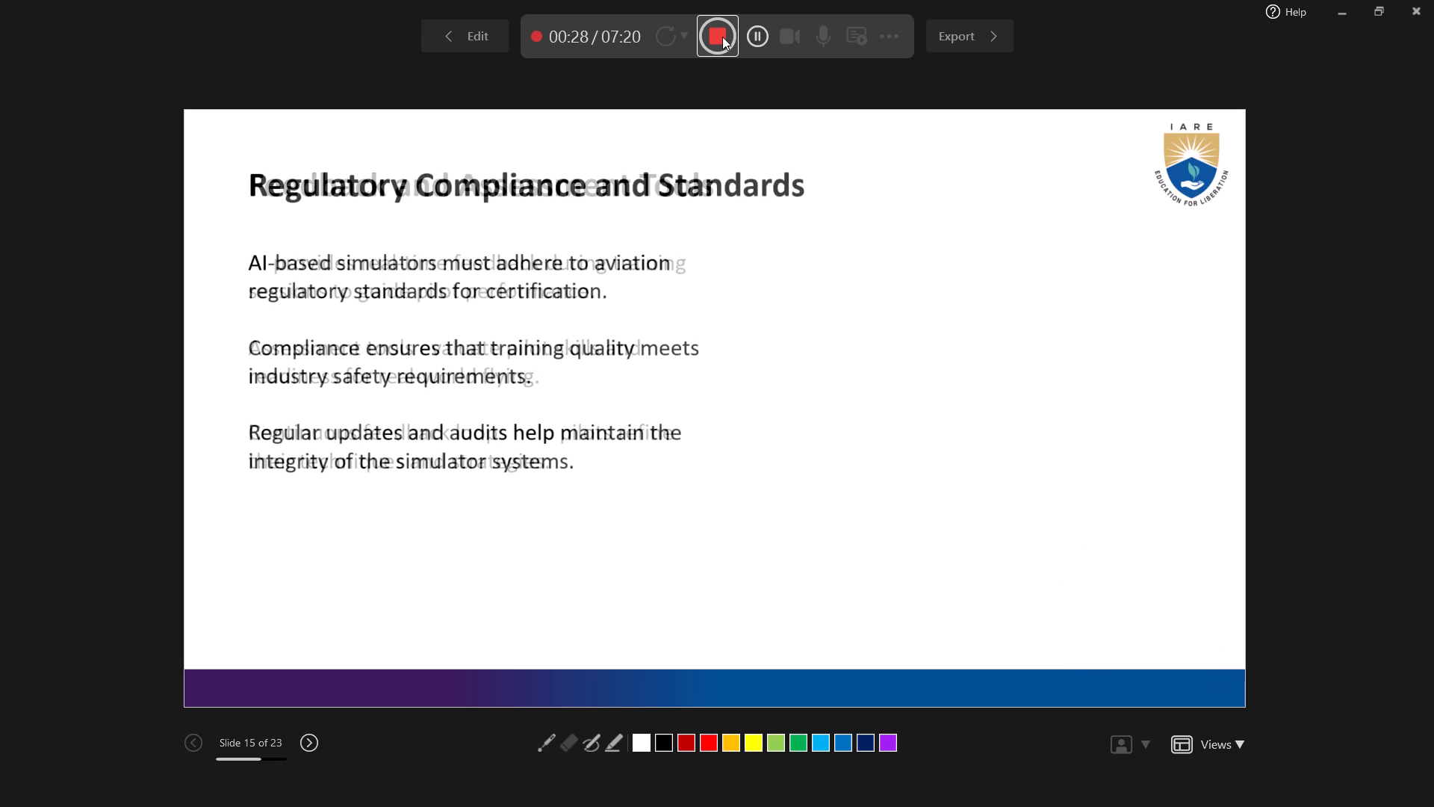
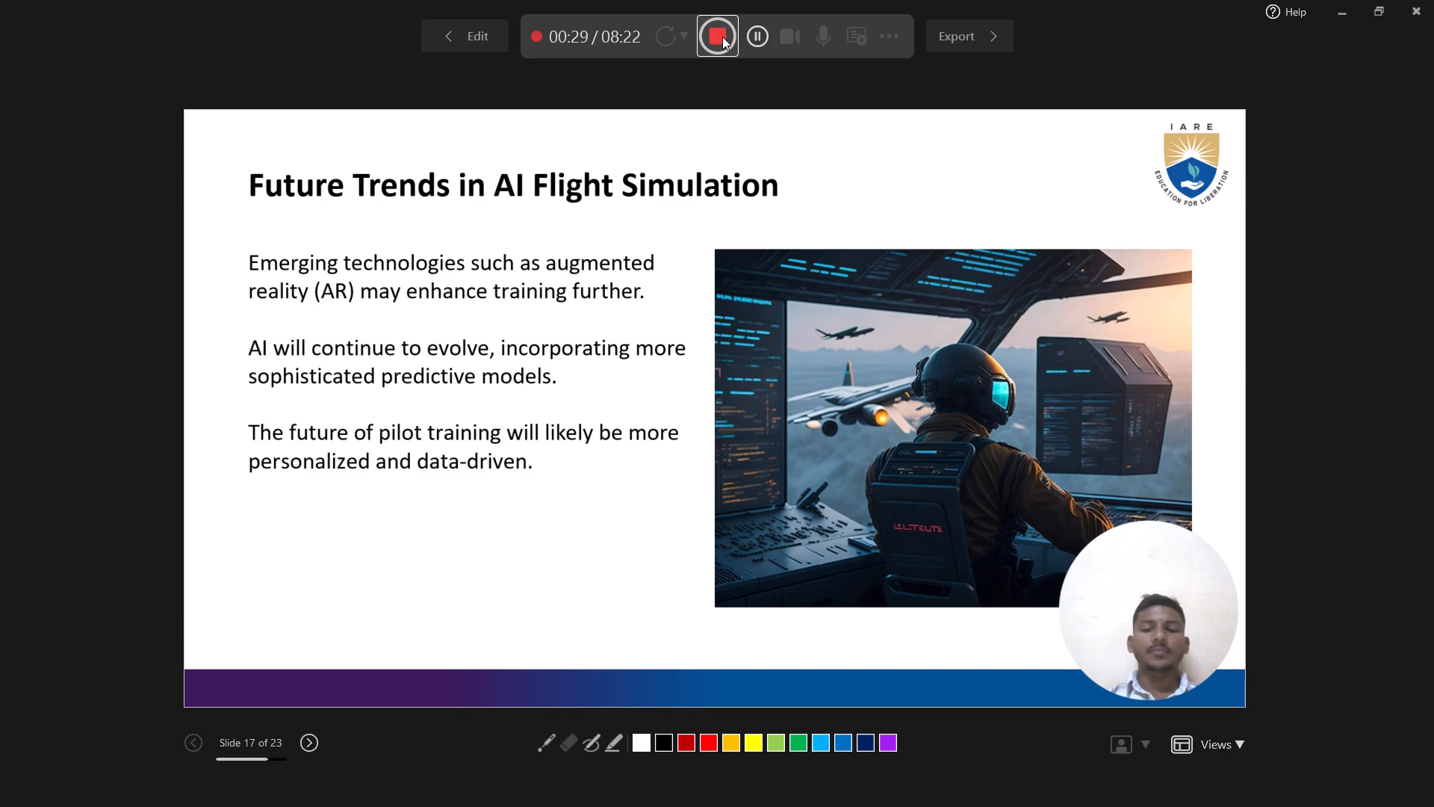
Finish narrating the "Future Trends in AI Flight Simulation" slide and advance the recording to the "Case Studies of Successful Implementation" slide.
{"action": "key", "text": "Right"}
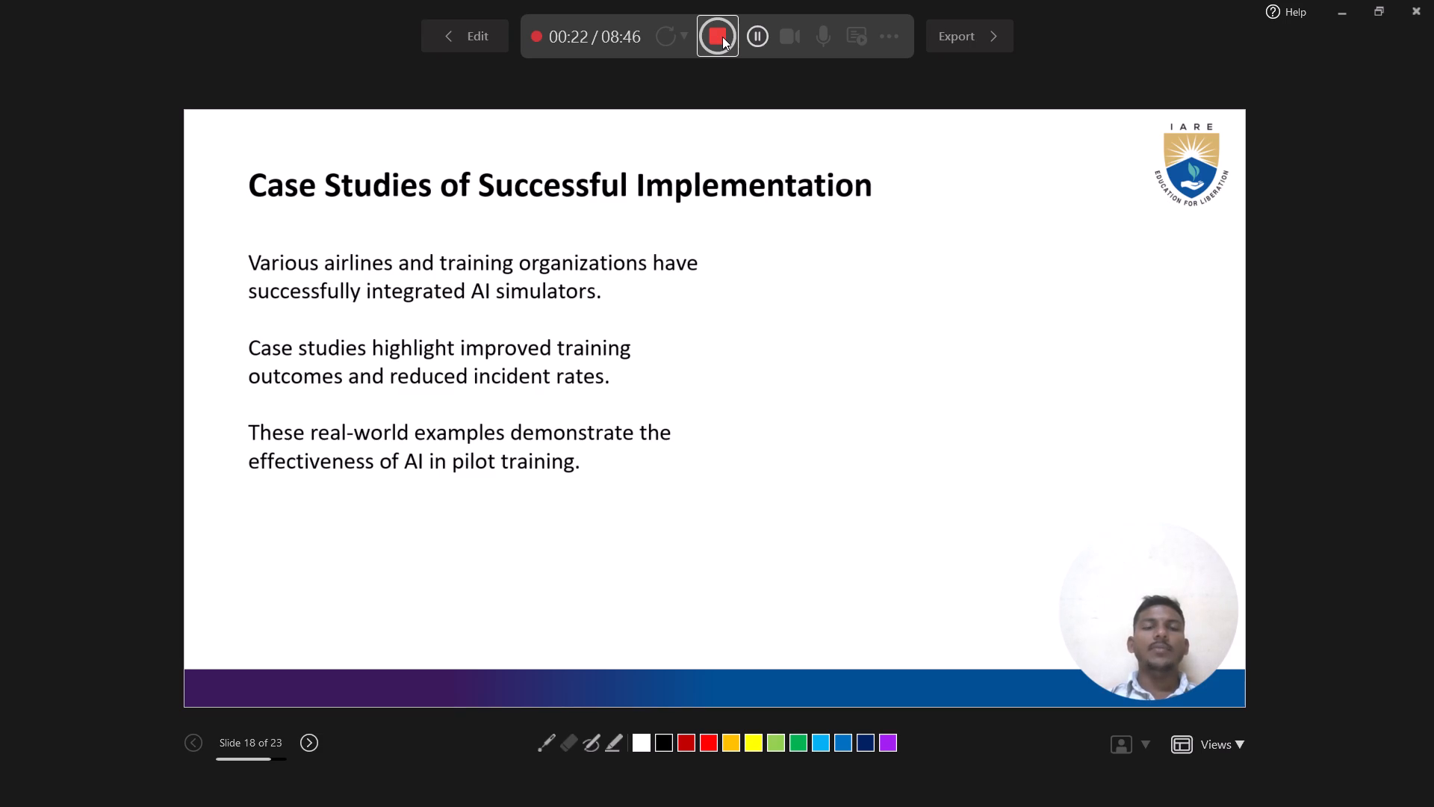
Narrate the "Case Studies of Successful Implementation" slide and advance the recording to the "Challenges and Limitations" slide.
{"action": "key", "text": "Right"}
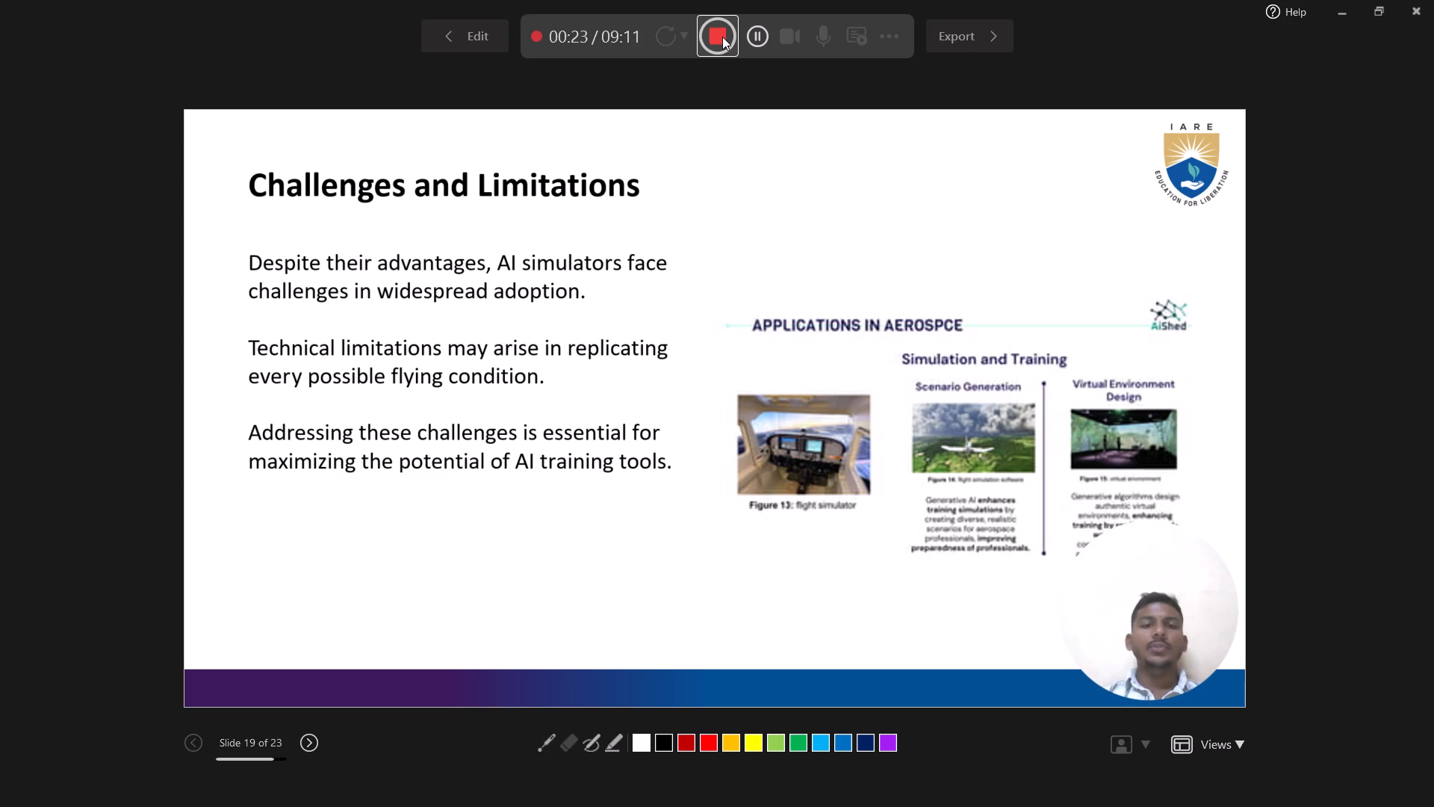
Narrate the "Challenges and Limitations" slide and advance the recording to the "Ethical Considerations in AI Training" slide.
{"action": "key", "text": "Right"}
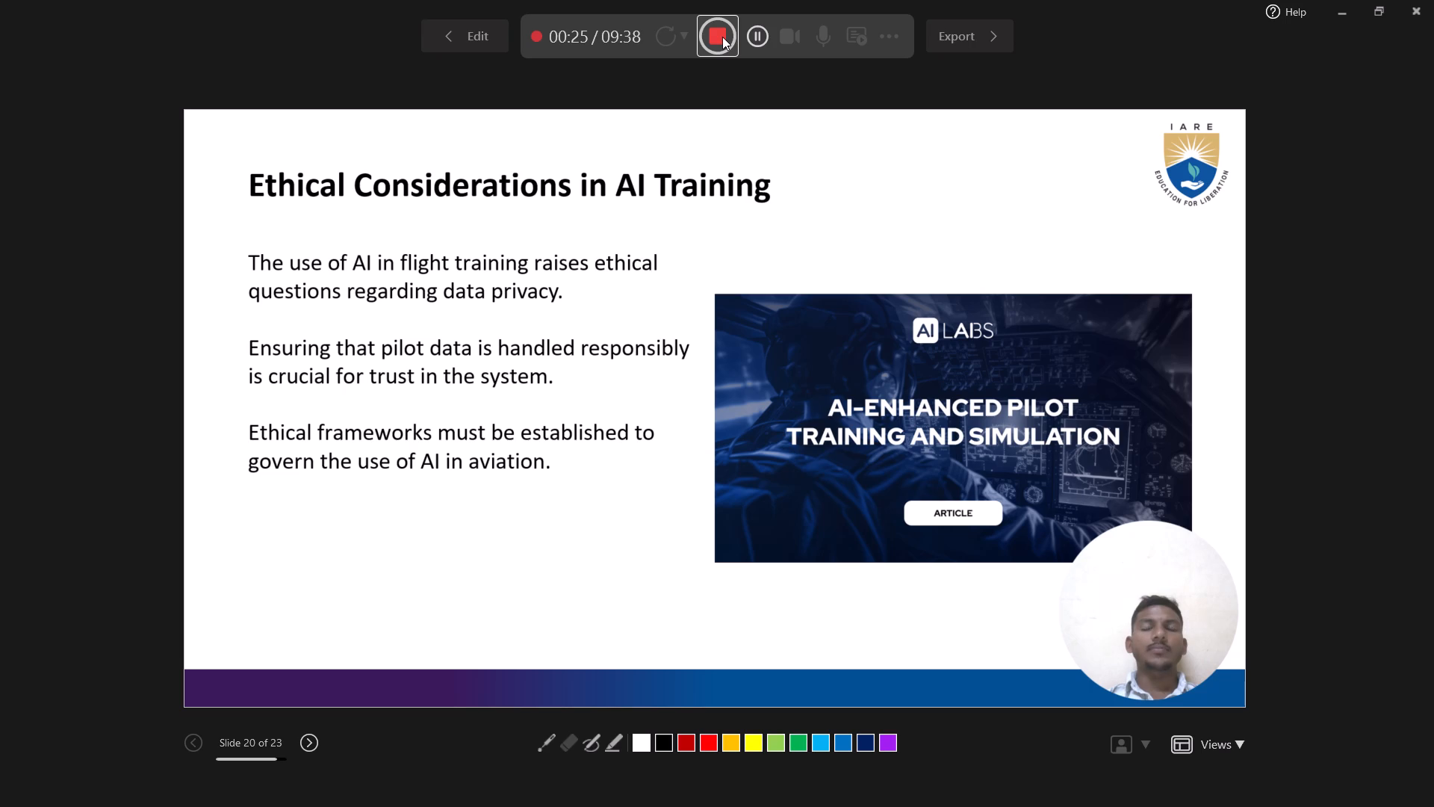
Finish narrating the "Ethical Considerations in AI Training" slide and advance the recording to the "Summary of Benefits" slide.
{"action": "key", "text": "Right"}
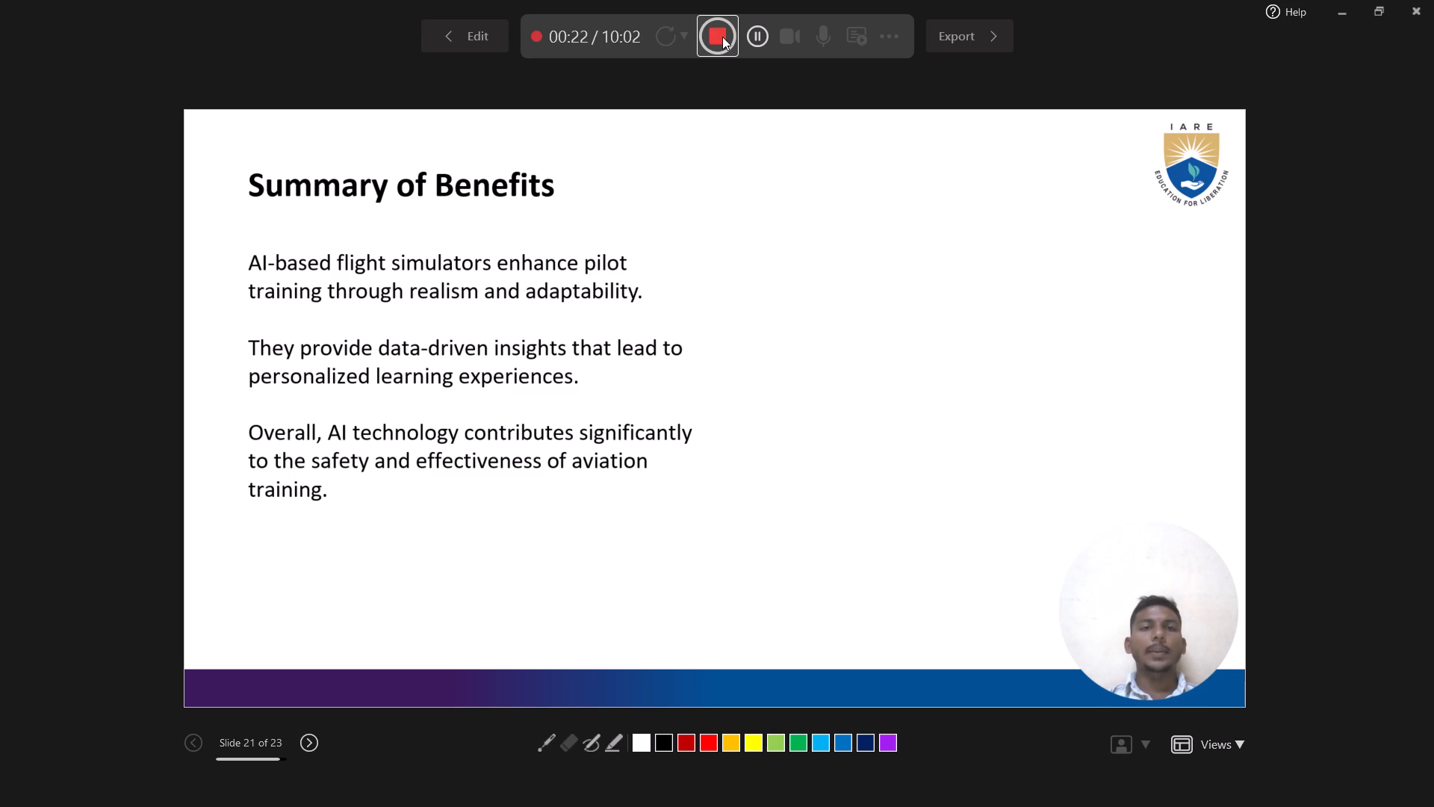
Narrate the "Summary of Benefits" slide and advance the recording to the "Conclusion and Future Outlook" slide.
{"action": "key", "text": "Right"}
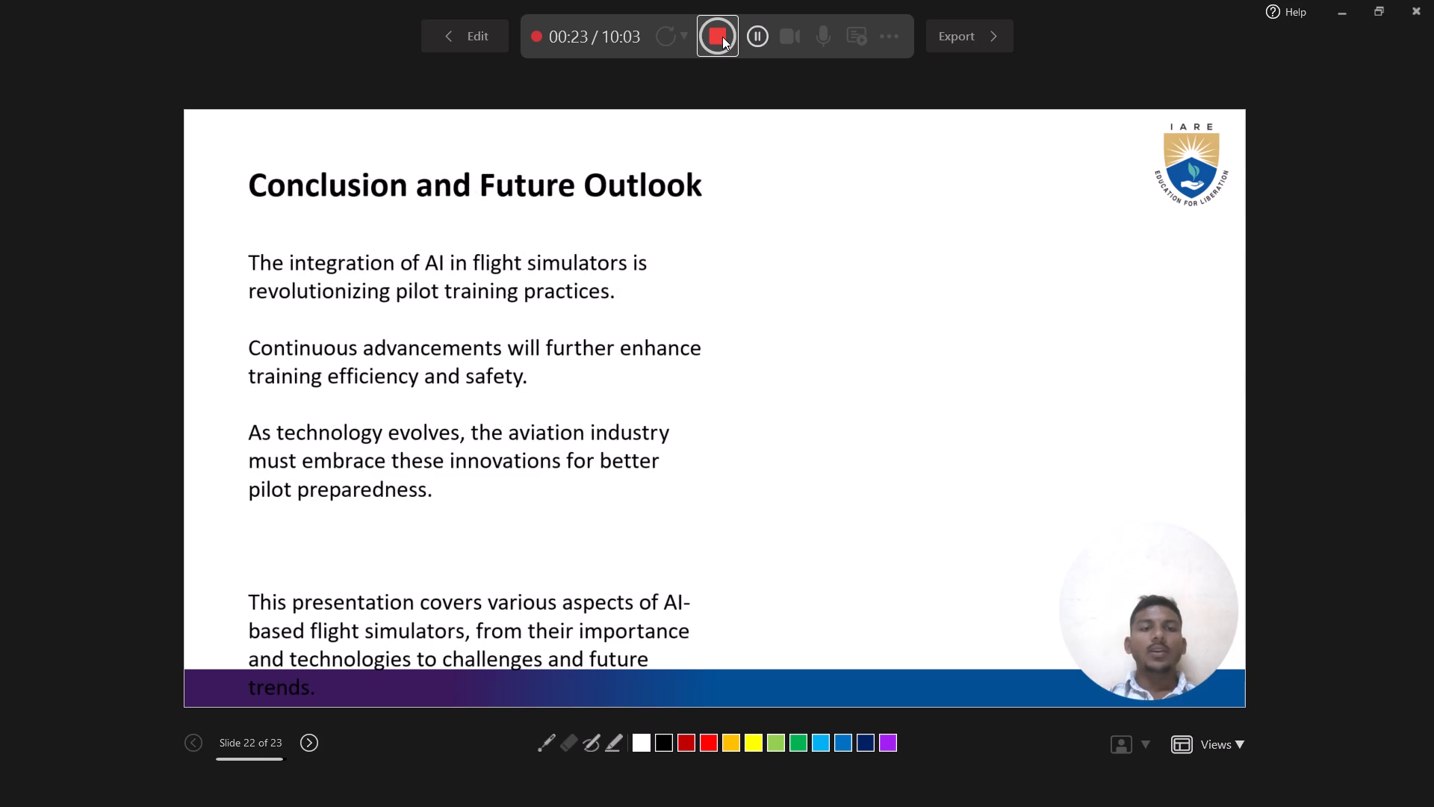
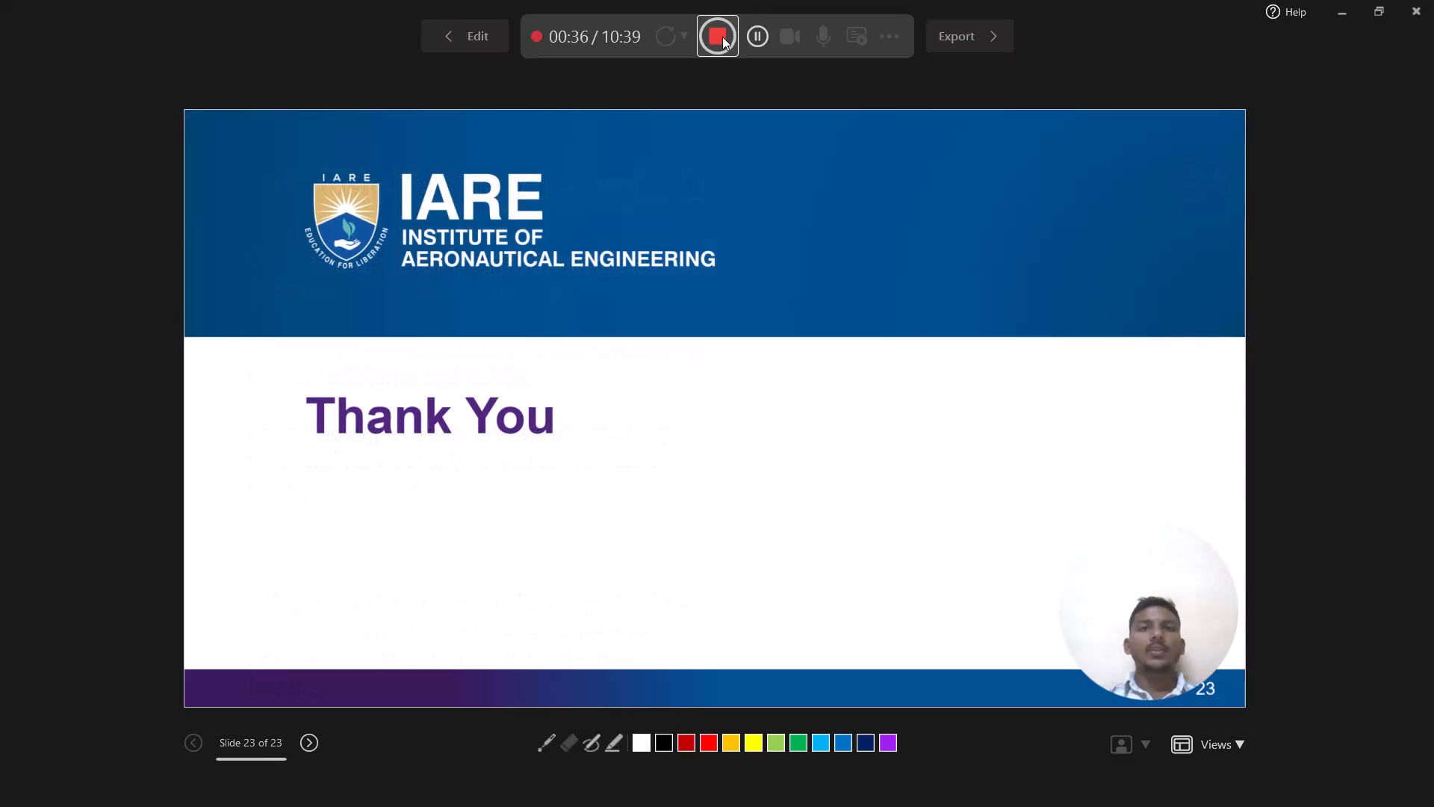
Finish the narration on the closing "Thank You" slide and stop the recording.
{"action": "left_click", "coordinate": [722, 37]}
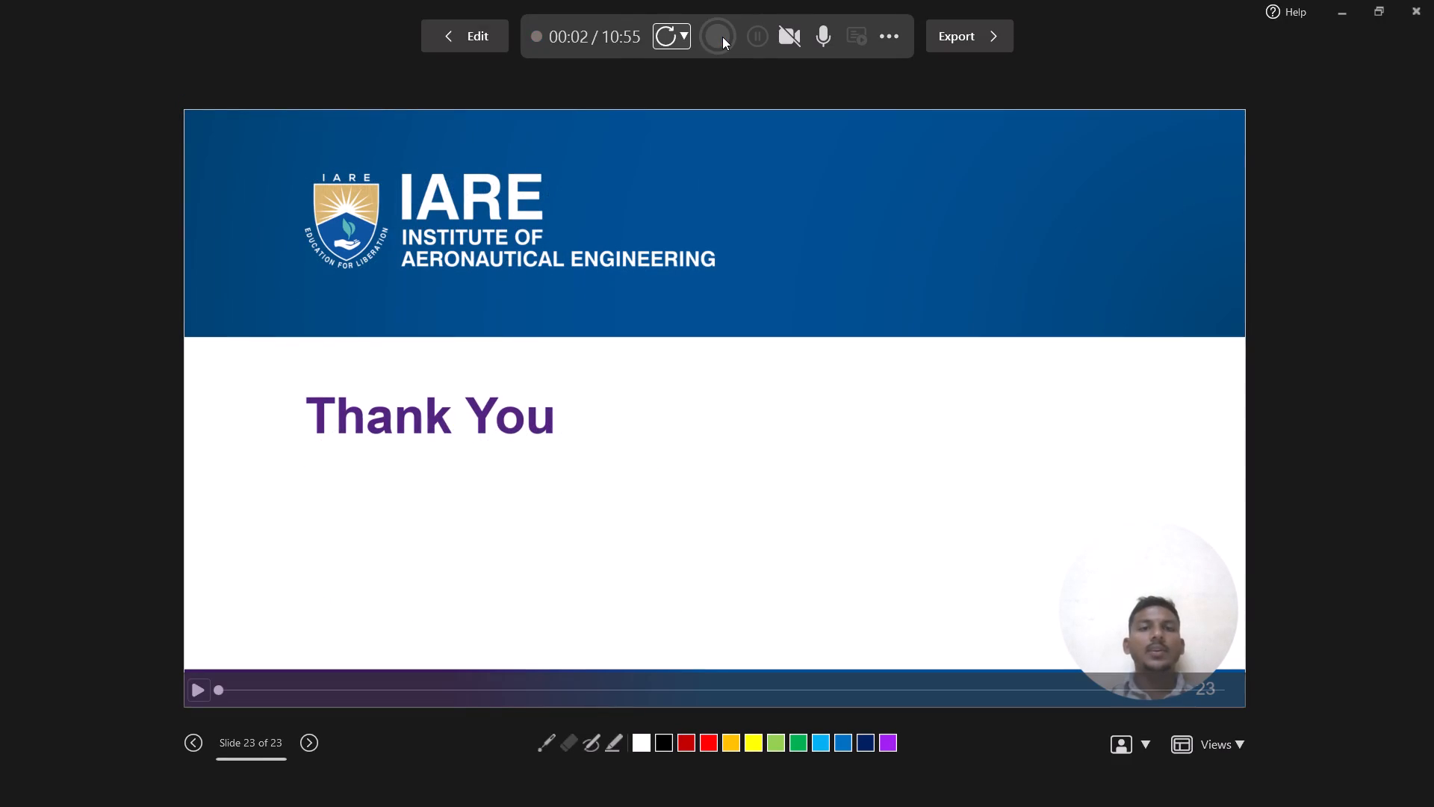
Open the video export settings for the recorded presentation.
{"action": "left_click", "coordinate": [956, 31]}
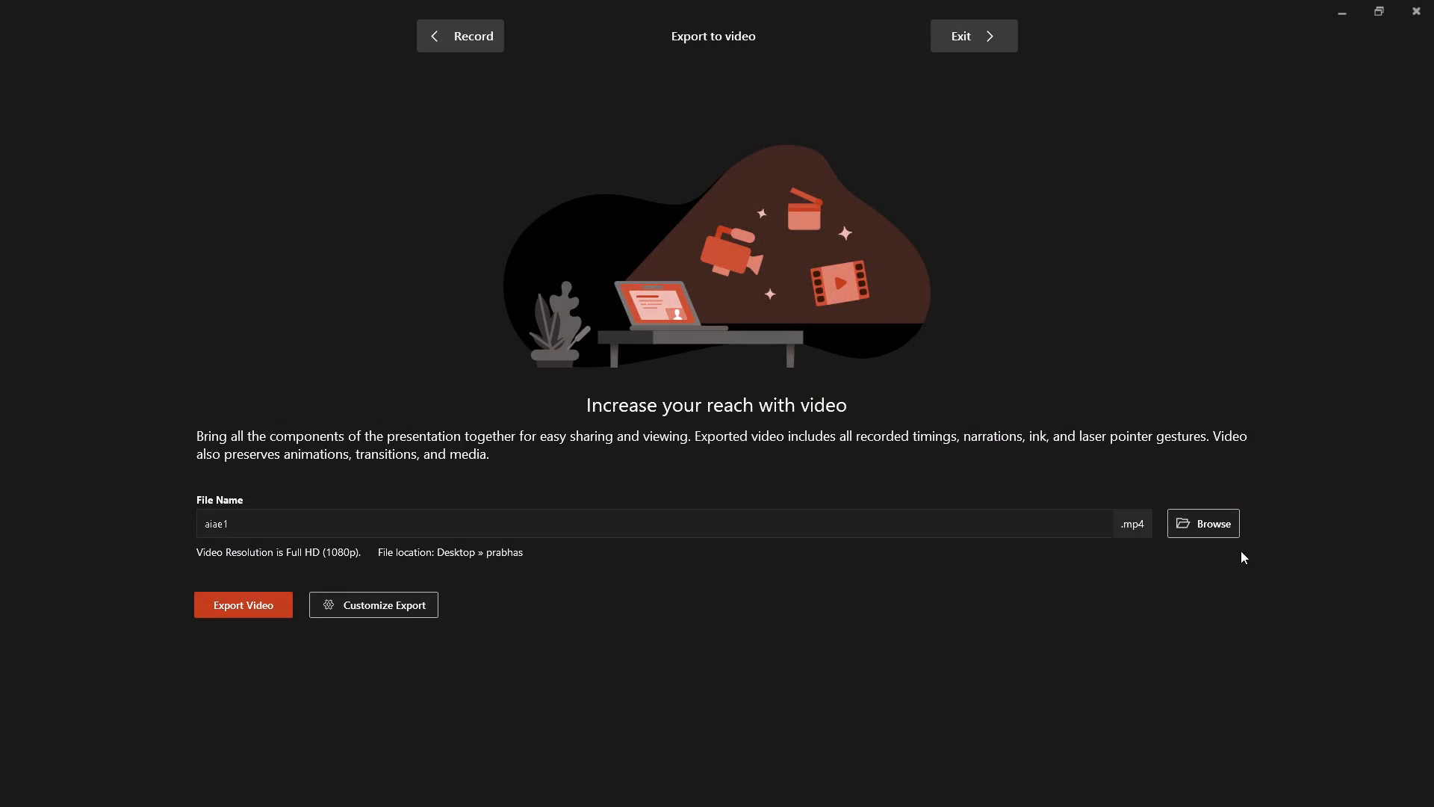
Export the recorded presentation as an MPEG-4 video named aiae1 into the prabhas folder on the Desktop.
{"action": "left_click", "coordinate": [1213, 526]}
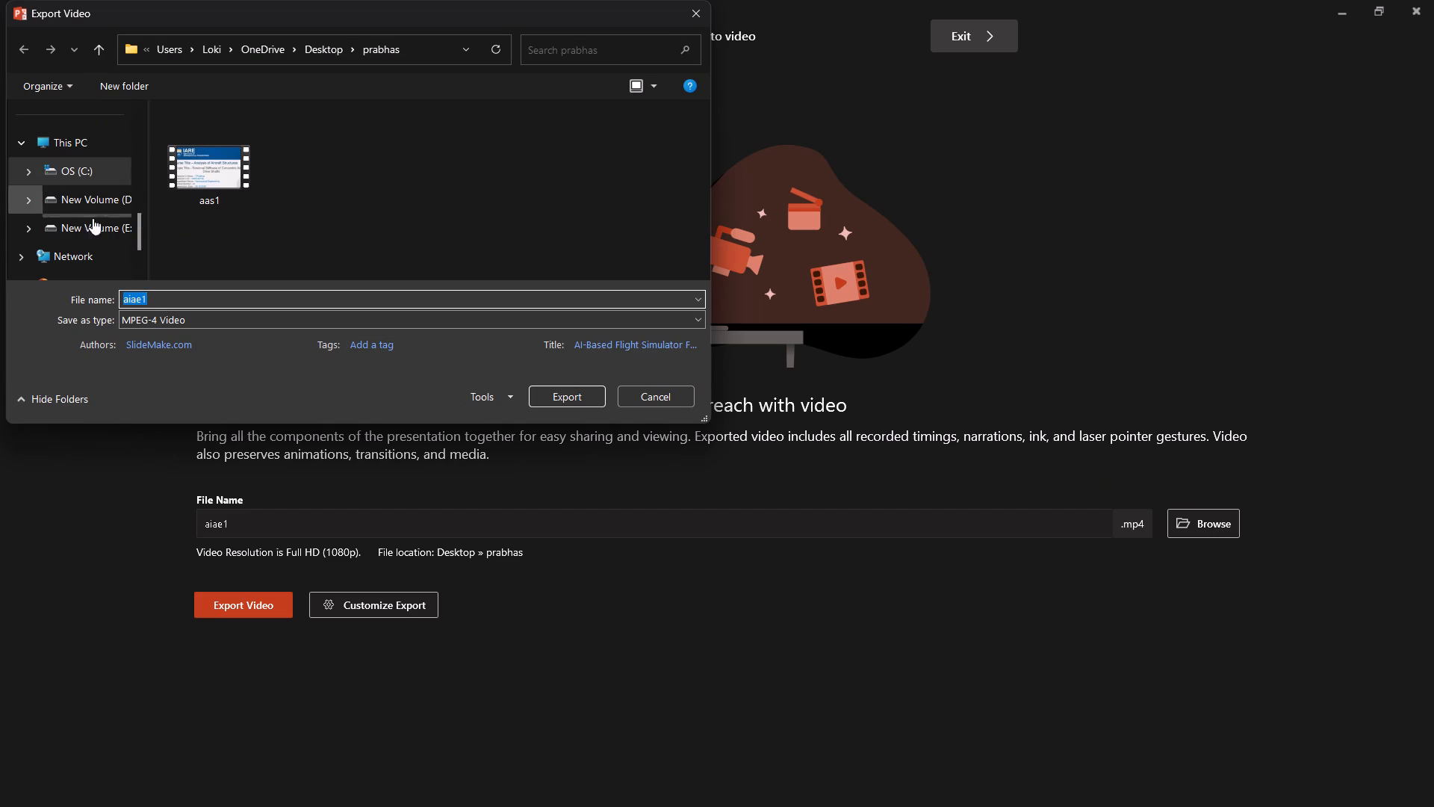
{"action": "left_click", "coordinate": [83, 132]}
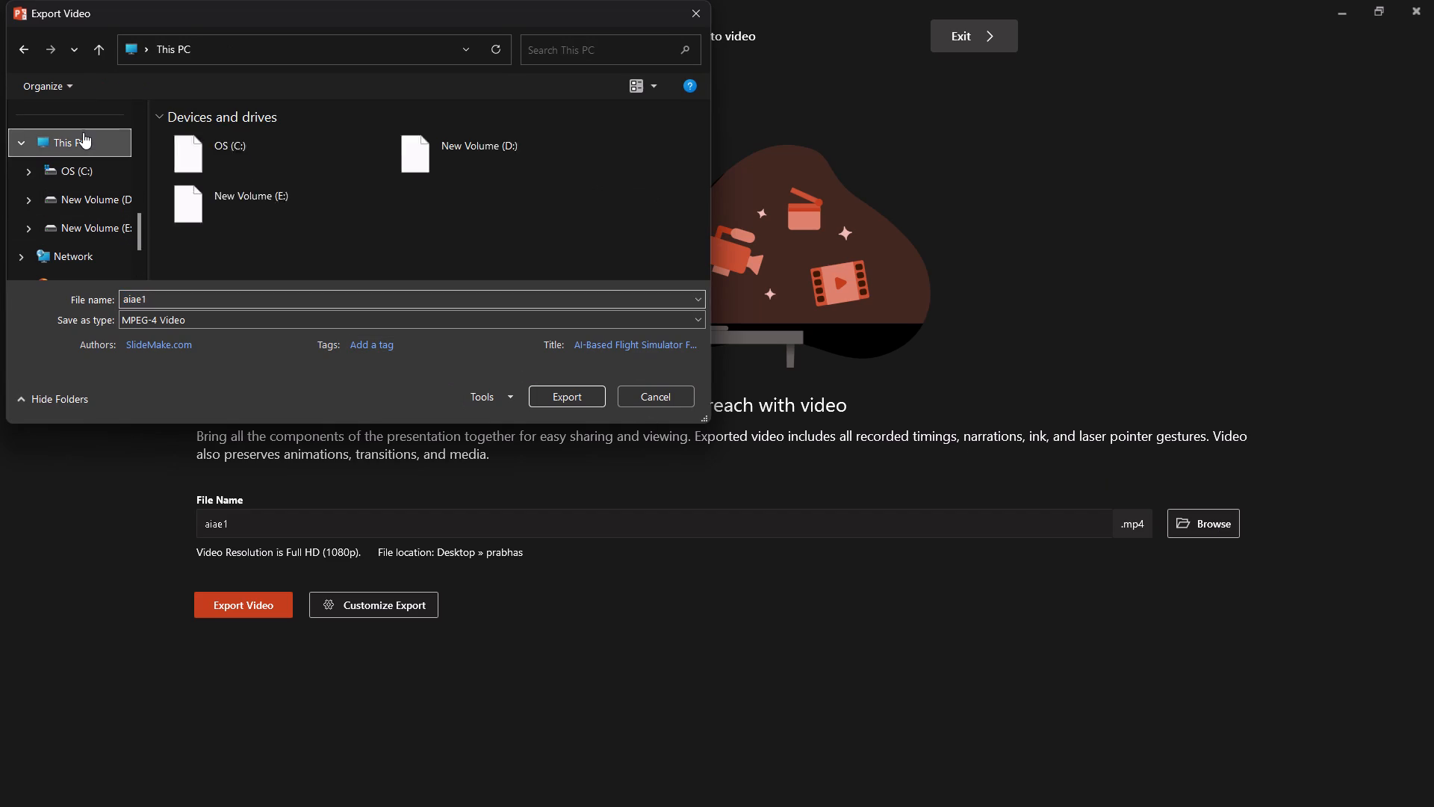
{"action": "scroll", "coordinate": [74, 207], "scroll_direction": "down", "scroll_amount": 1}
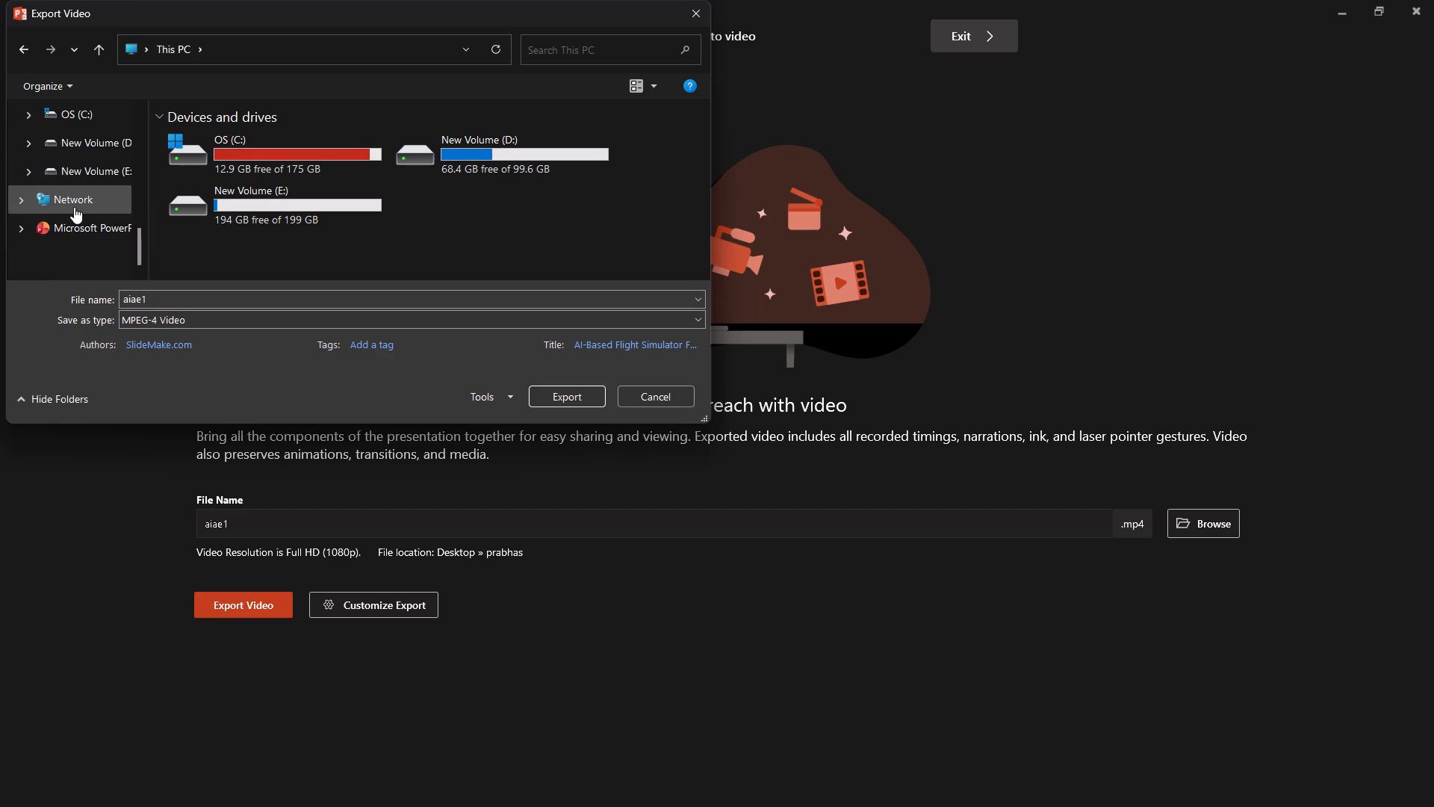
{"action": "scroll", "coordinate": [74, 207], "scroll_direction": "down", "scroll_amount": 1}
{"action": "scroll", "coordinate": [74, 207], "scroll_direction": "up", "scroll_amount": 2}
{"action": "left_click", "coordinate": [74, 208]}
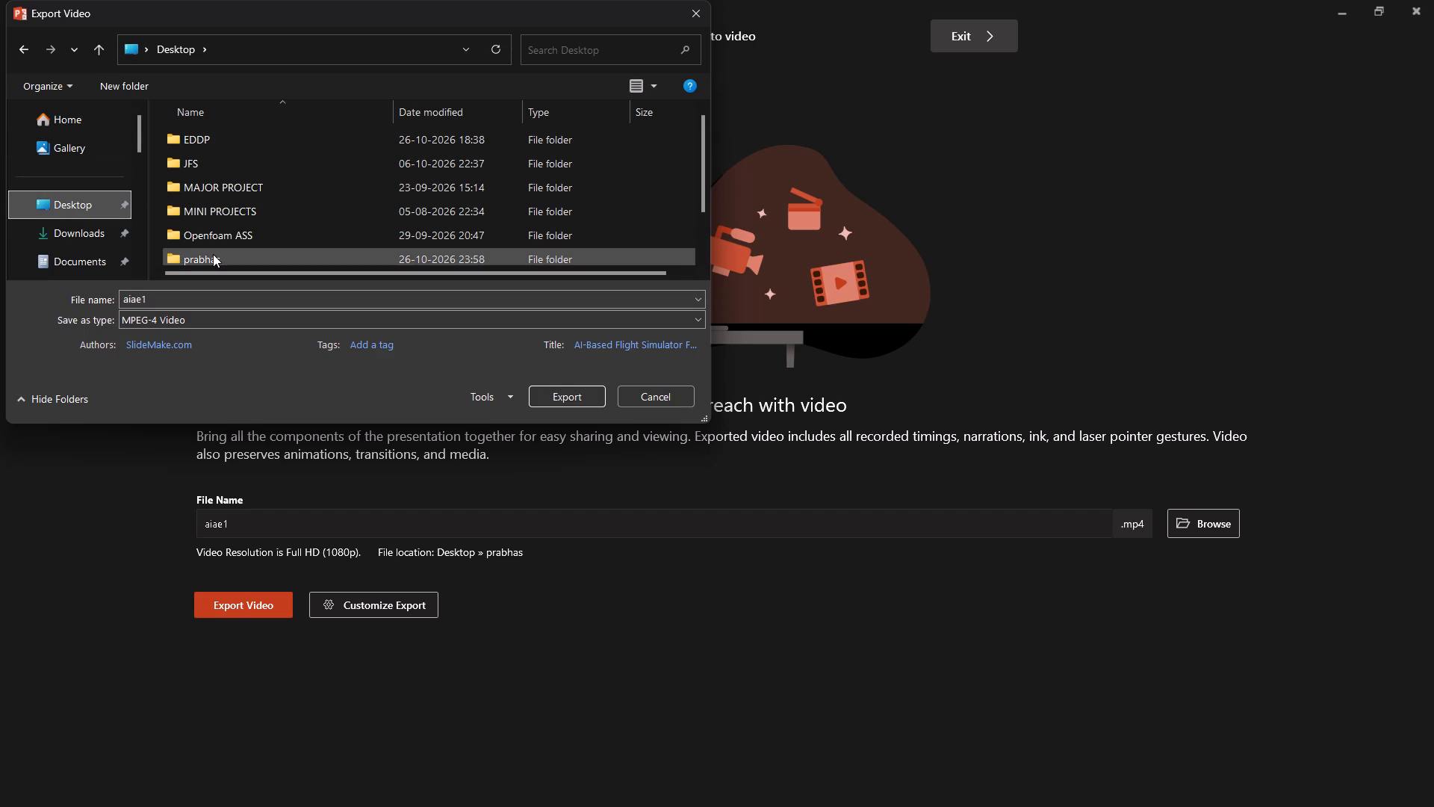
{"action": "left_click", "coordinate": [213, 254]}
{"action": "left_click", "coordinate": [213, 254]}
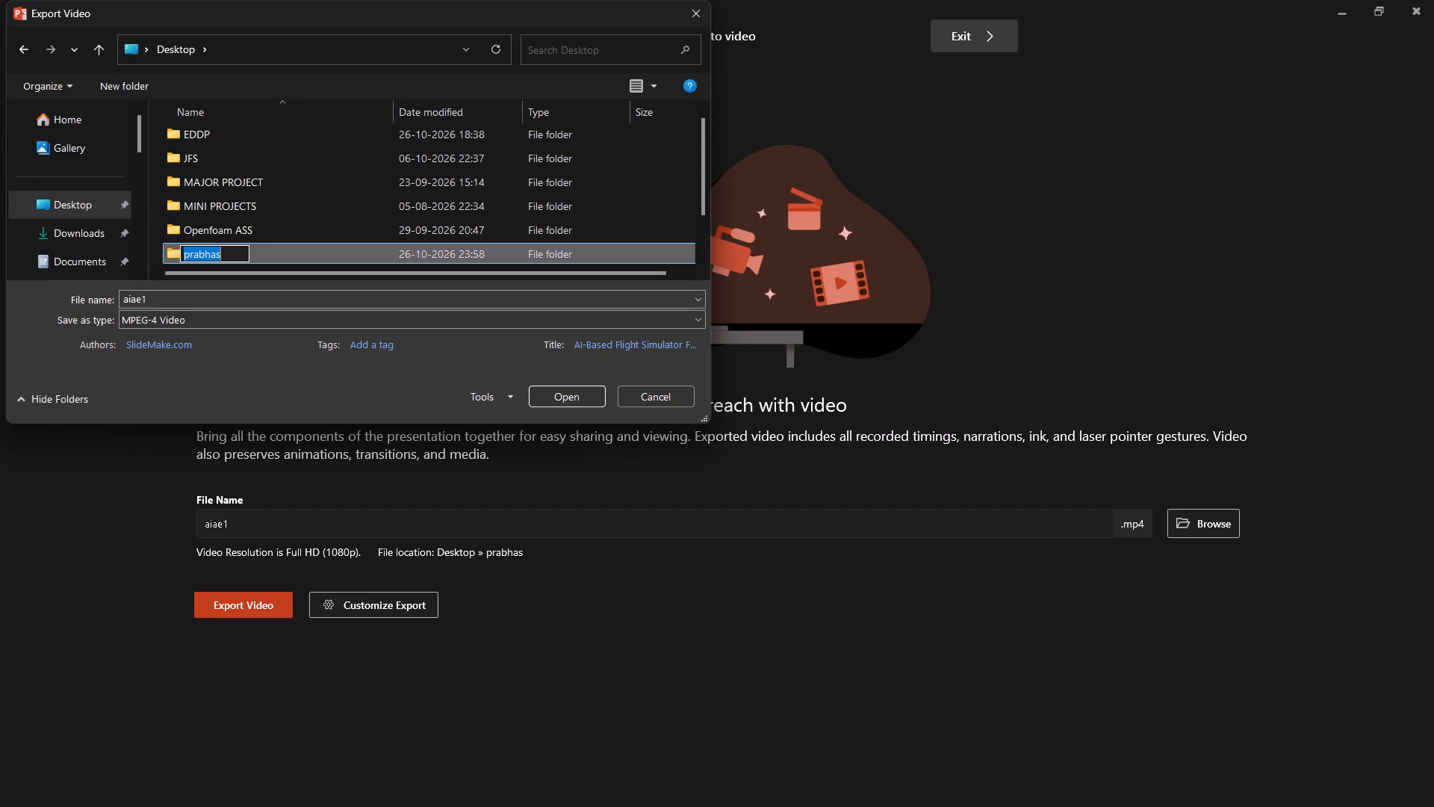
{"action": "left_click", "coordinate": [294, 253]}
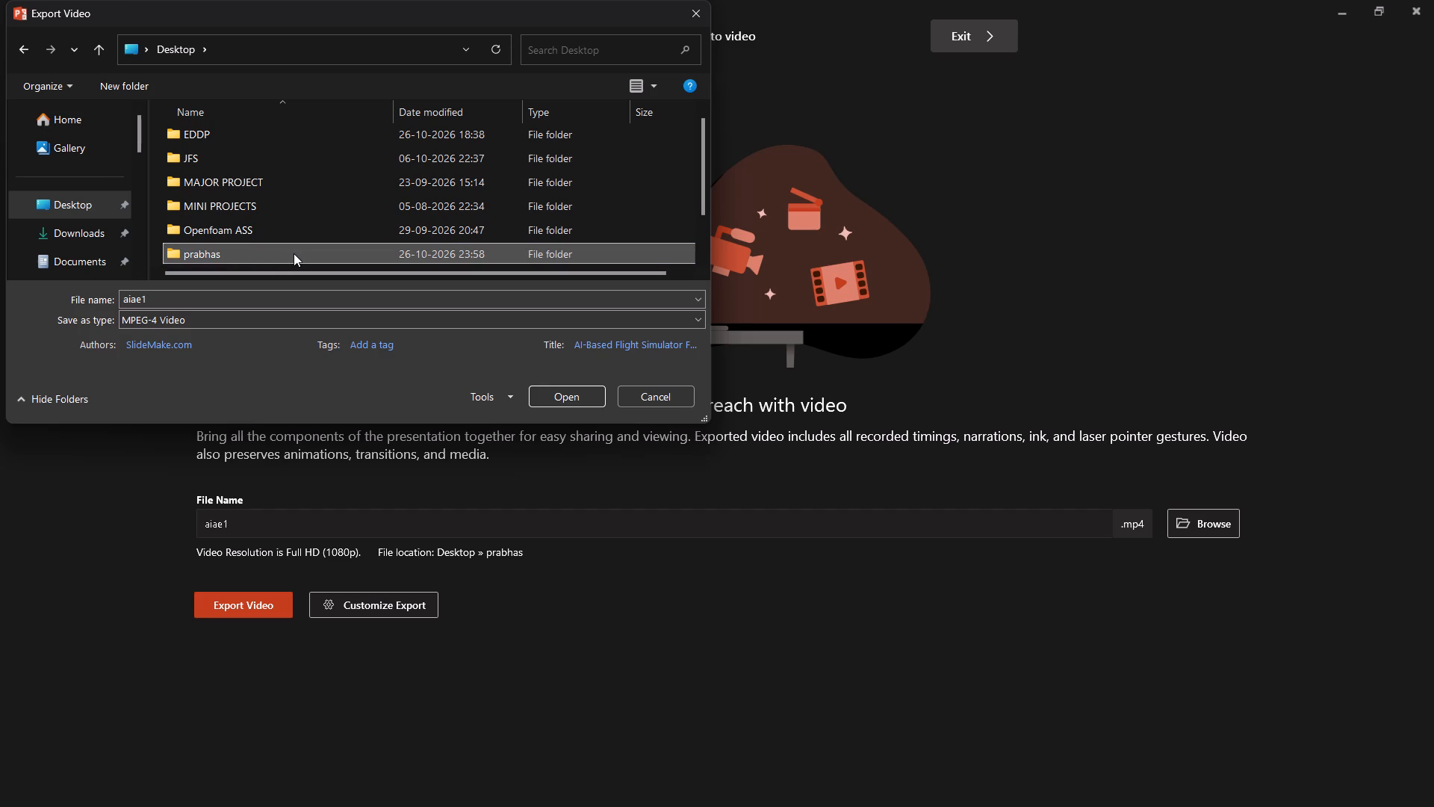
{"action": "double_click", "coordinate": [294, 253]}
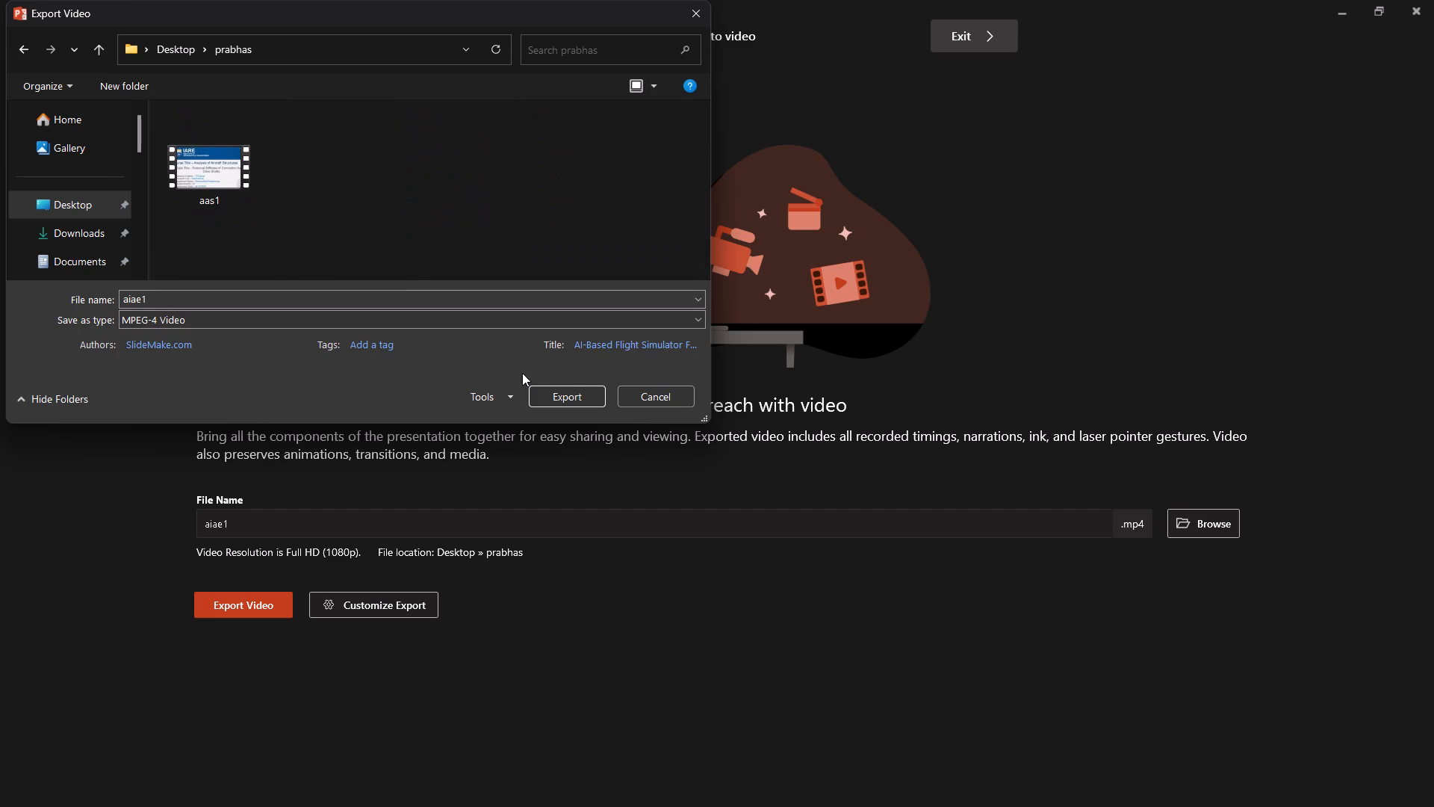
{"action": "left_click", "coordinate": [571, 398]}
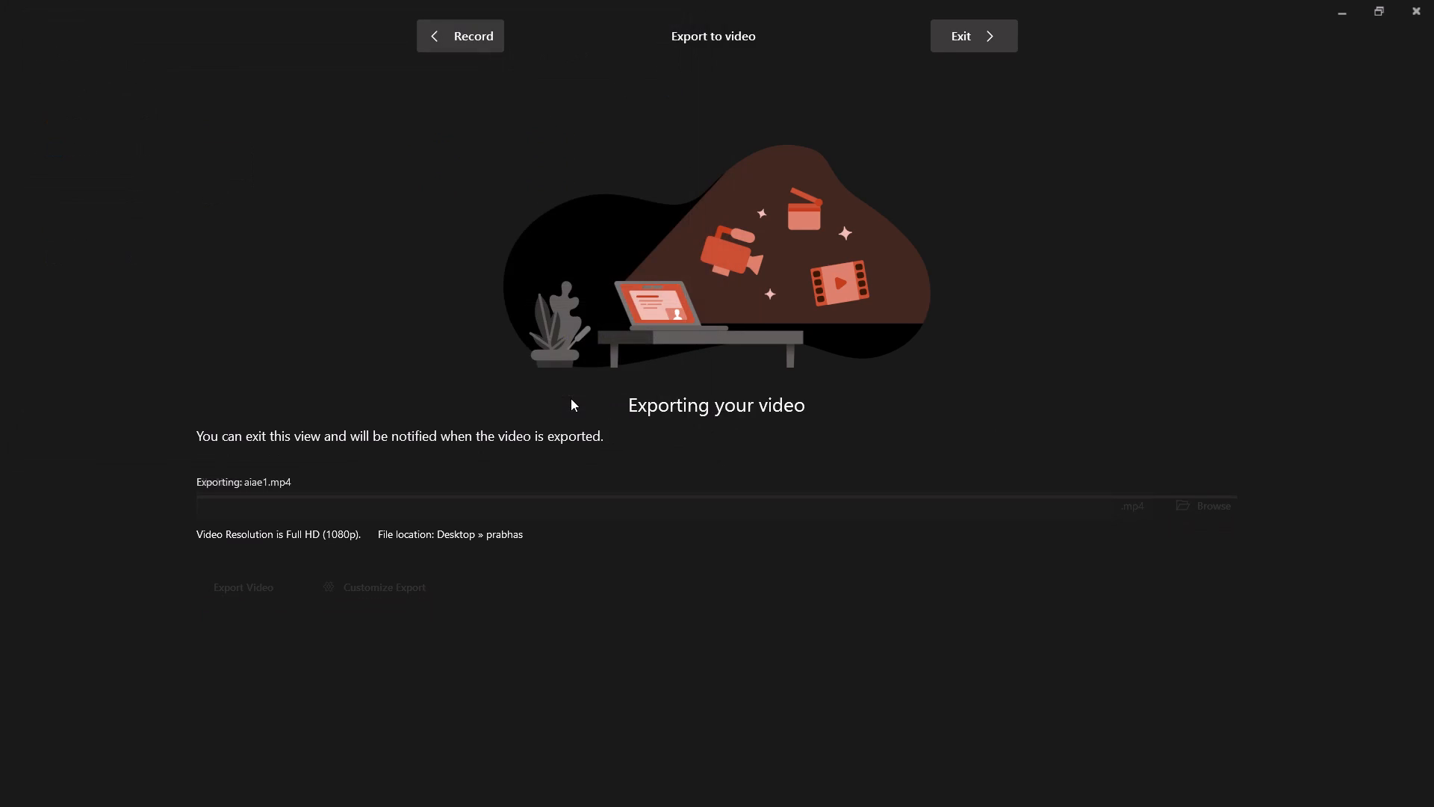